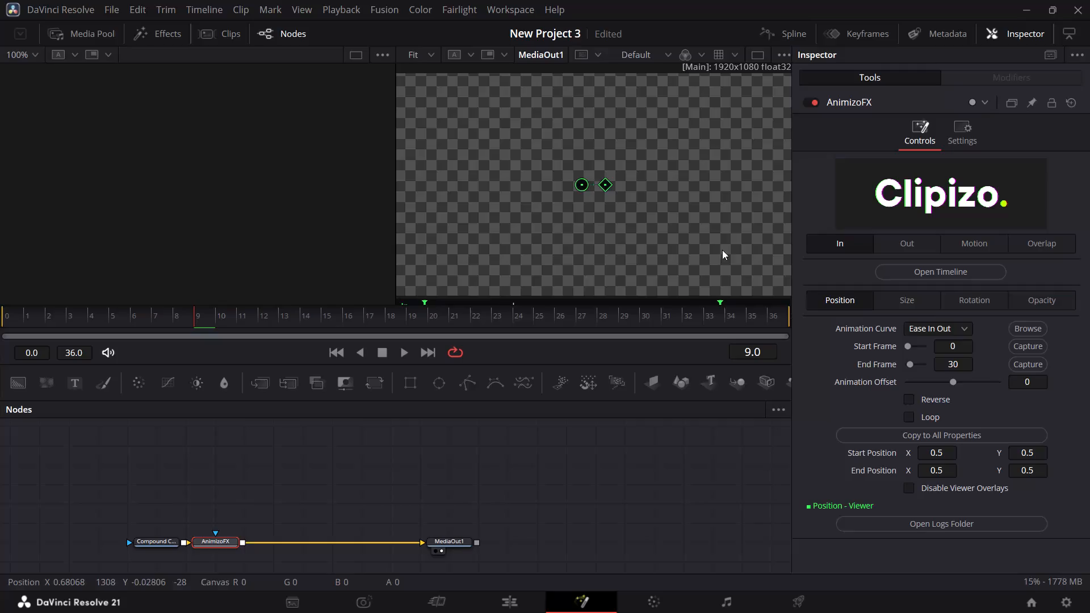
Scrub the Fusion composition through to frame 33 and examine the car overlay's motion in the full frame.
drag(188, 313, 221, 323)
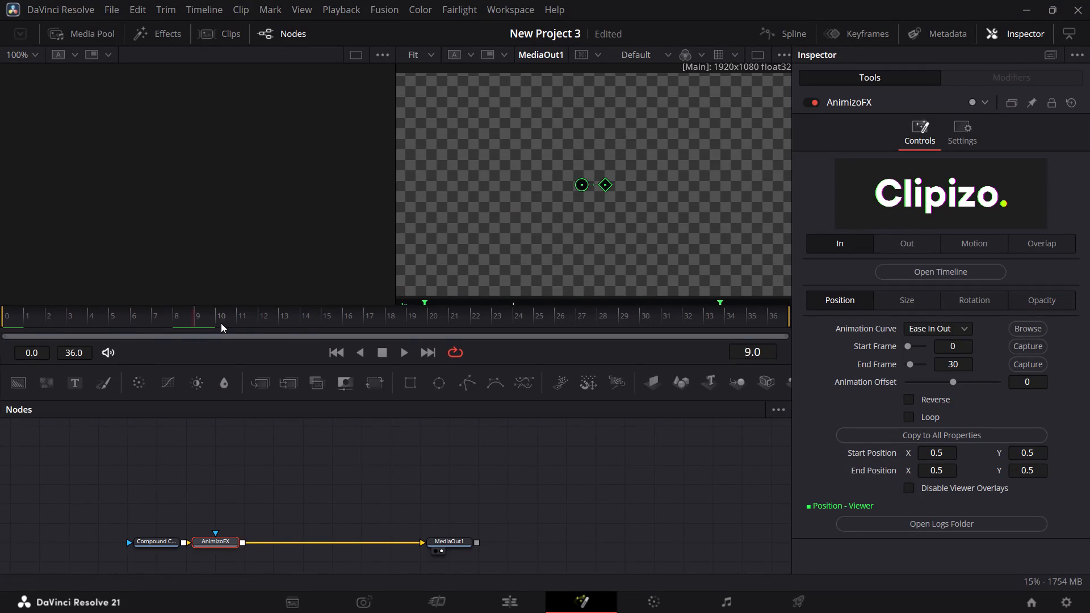
drag(221, 323, 543, 325)
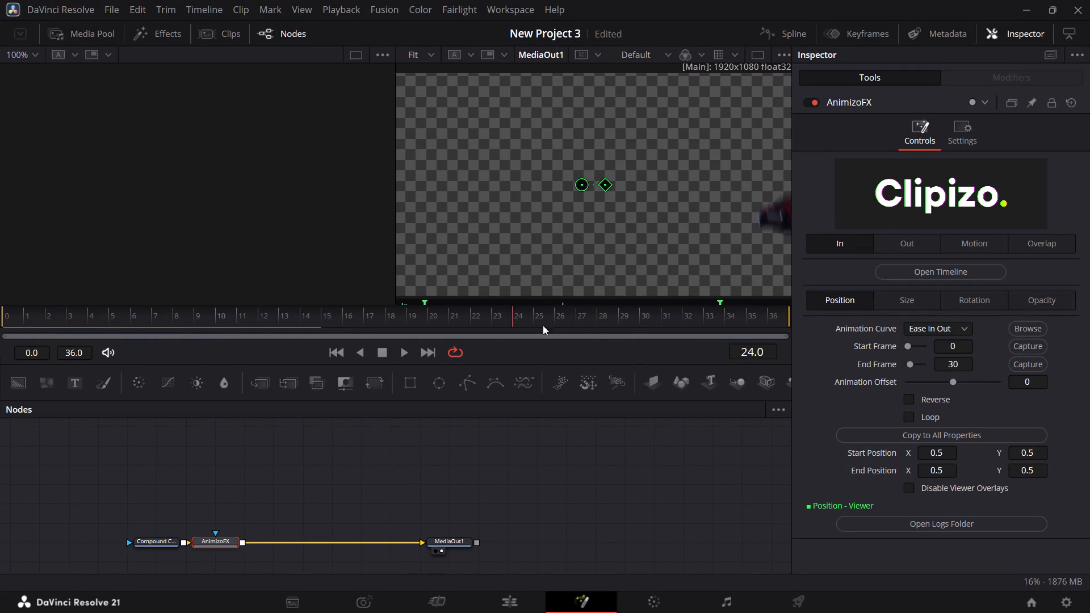
drag(543, 325, 714, 329)
scroll(624, 276, down, 2)
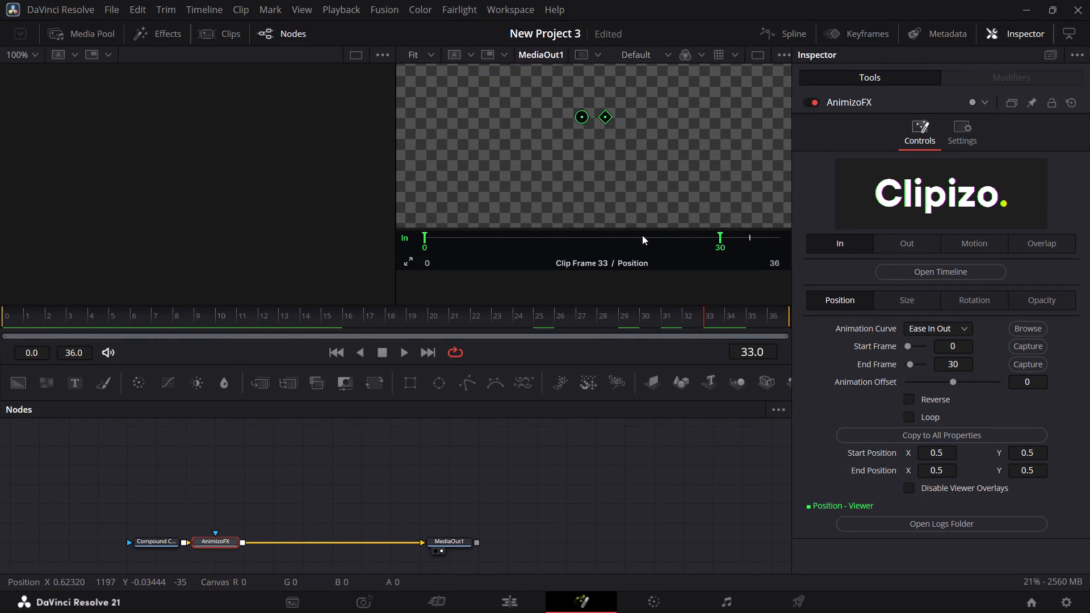
scroll(642, 235, up, 2)
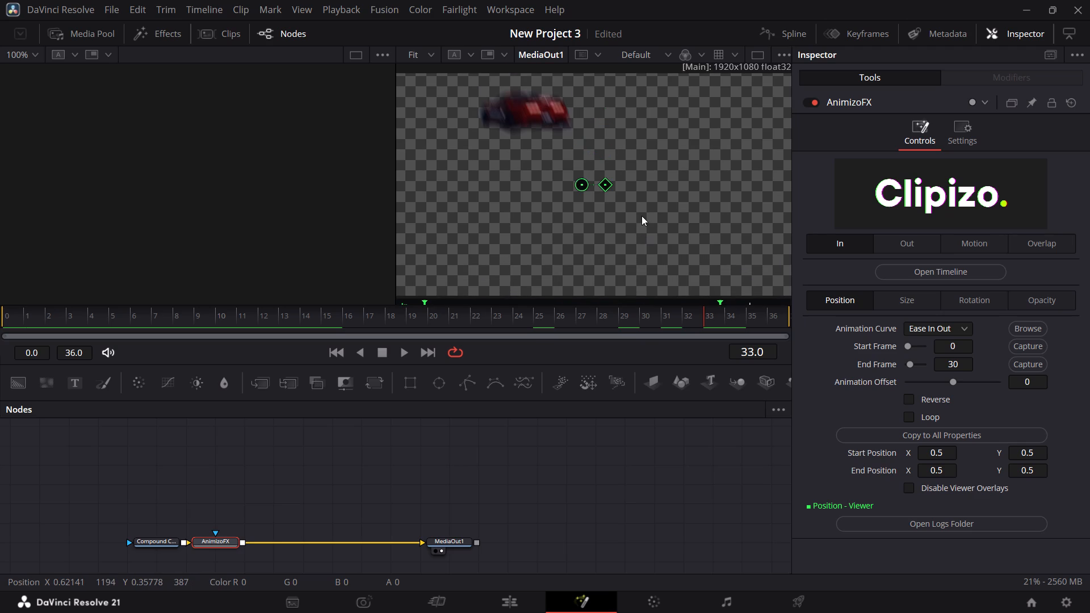
ctrl+scroll(642, 216, down, 1)
scroll(692, 203, down, 1)
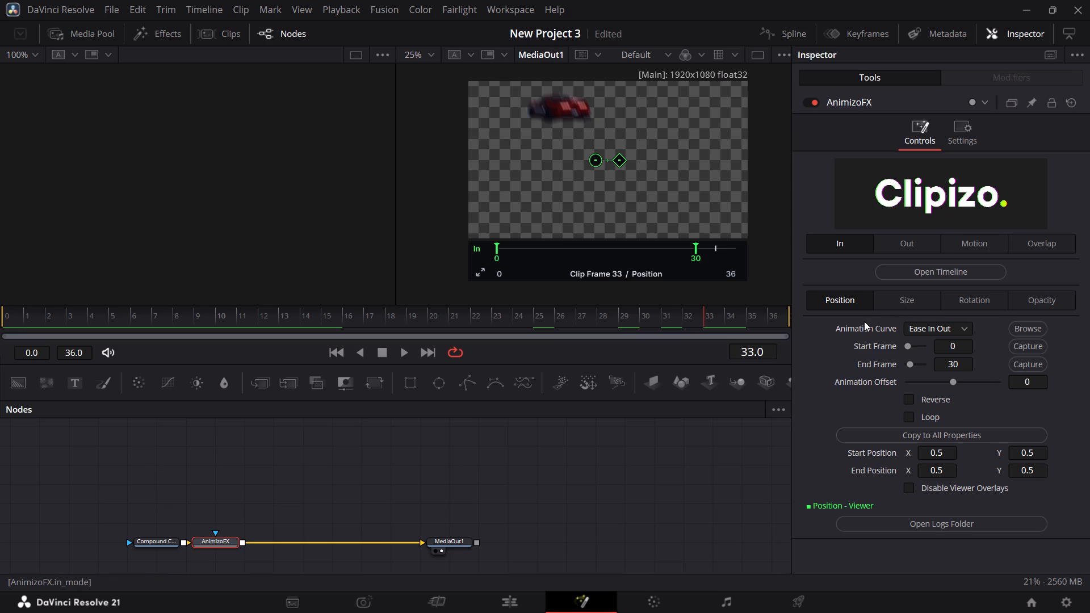
Delete the AnimizoFX node between the compound clip input and MediaOut1.
click(215, 540)
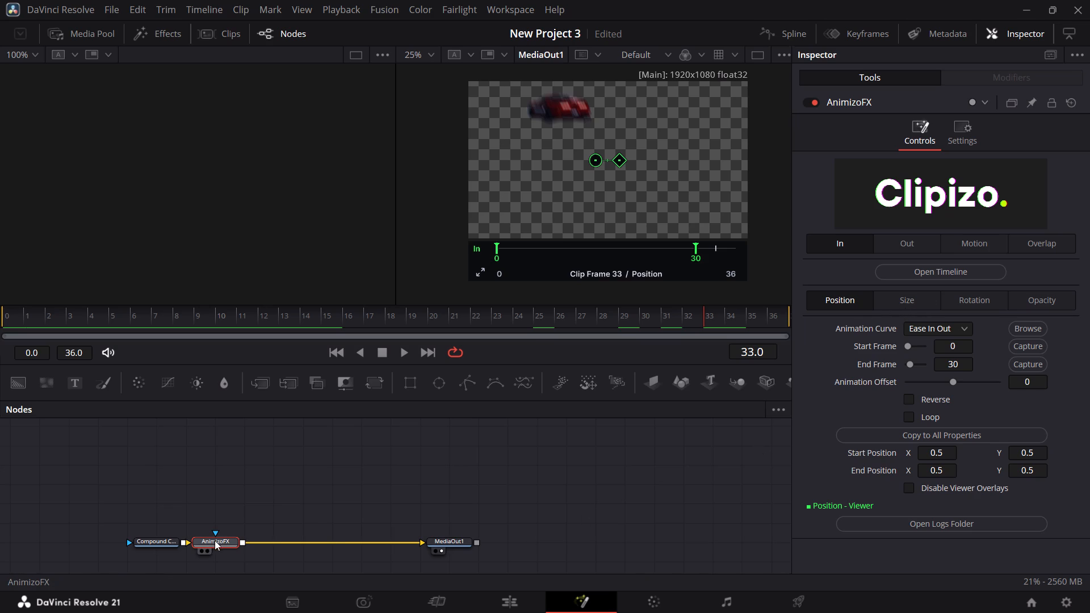
key(BackSpace)
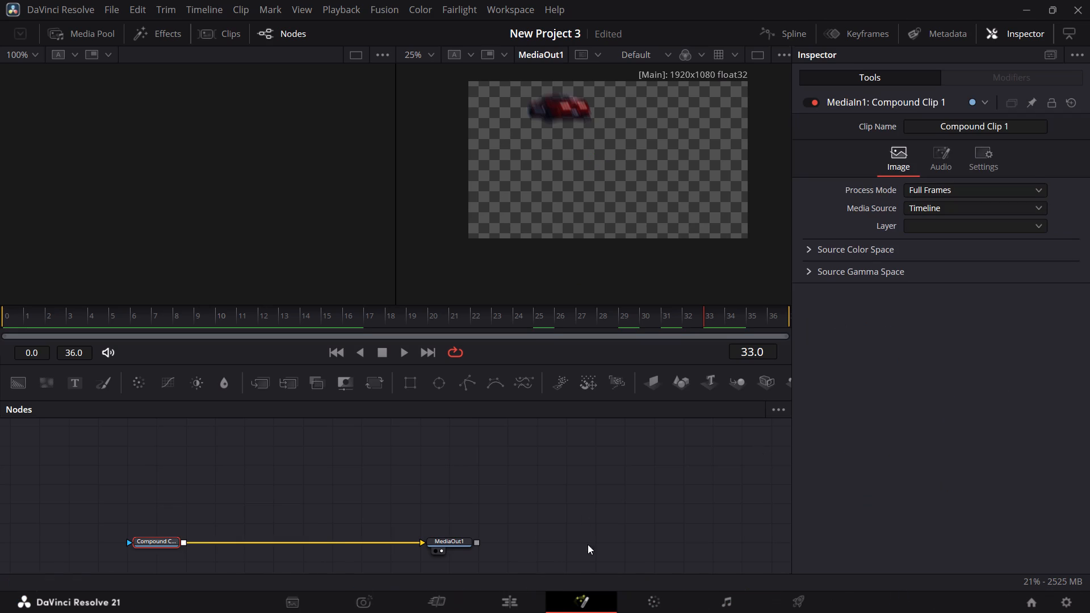
Return to the Edit page and play the timeline before, through and just past Compound Clip 1 to review it.
click(526, 595)
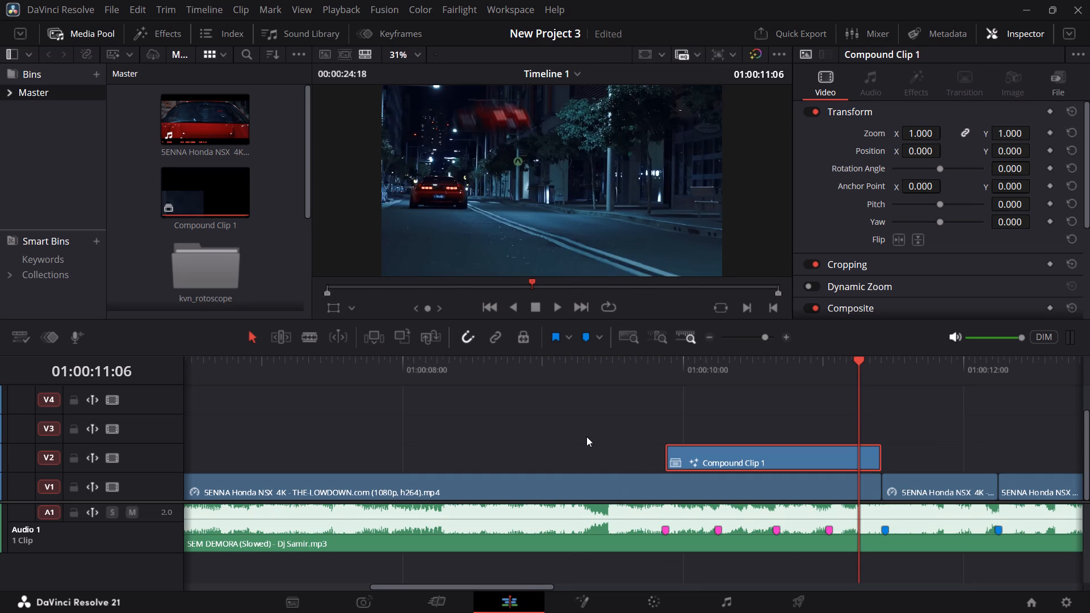
click(543, 376)
key(space)
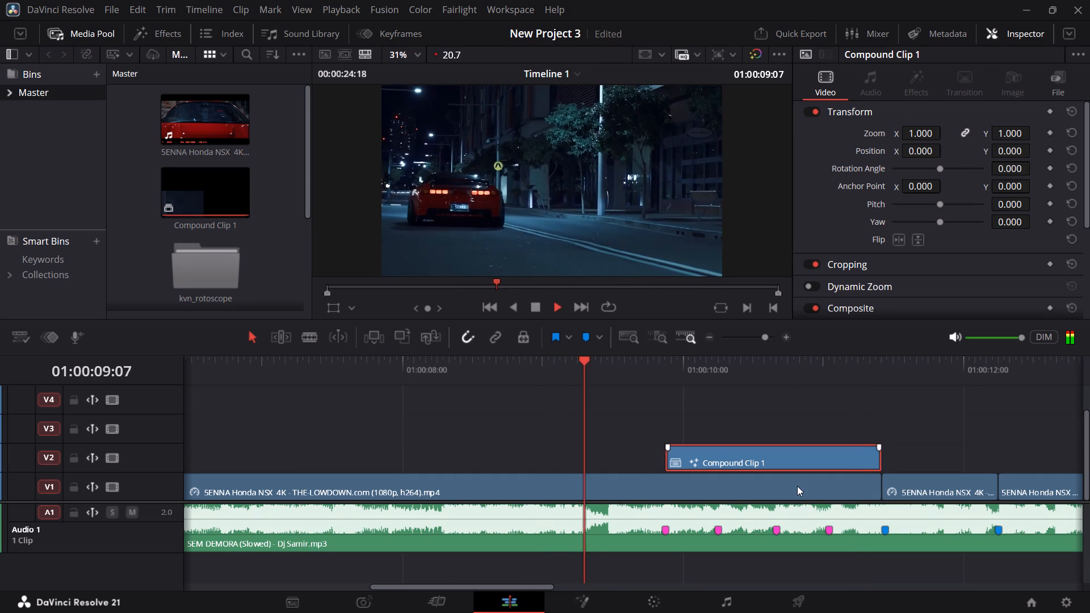
key(space)
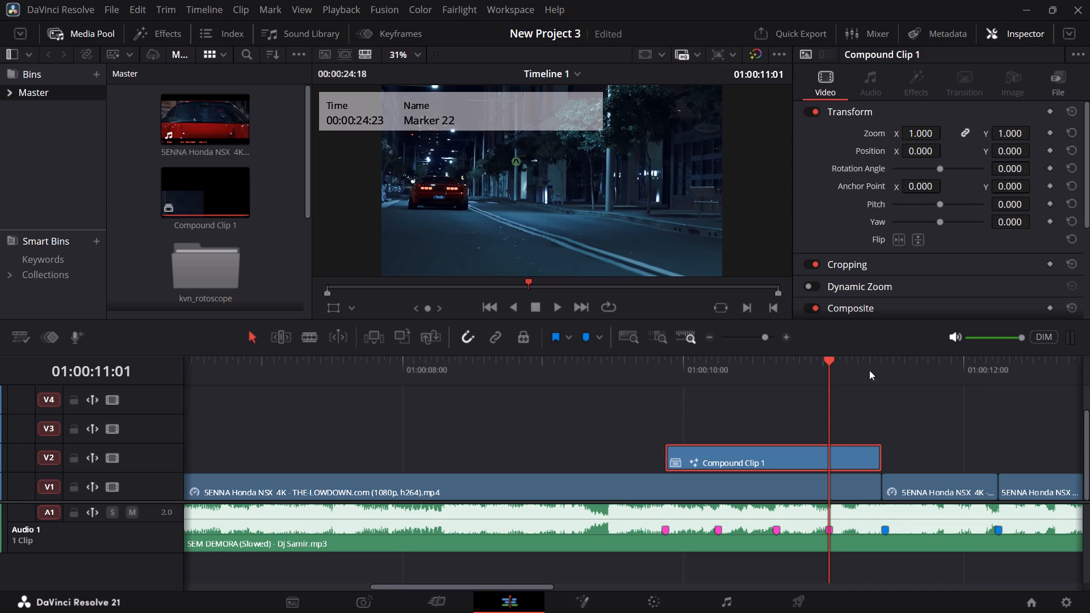
click(847, 362)
key(space)
key(space)
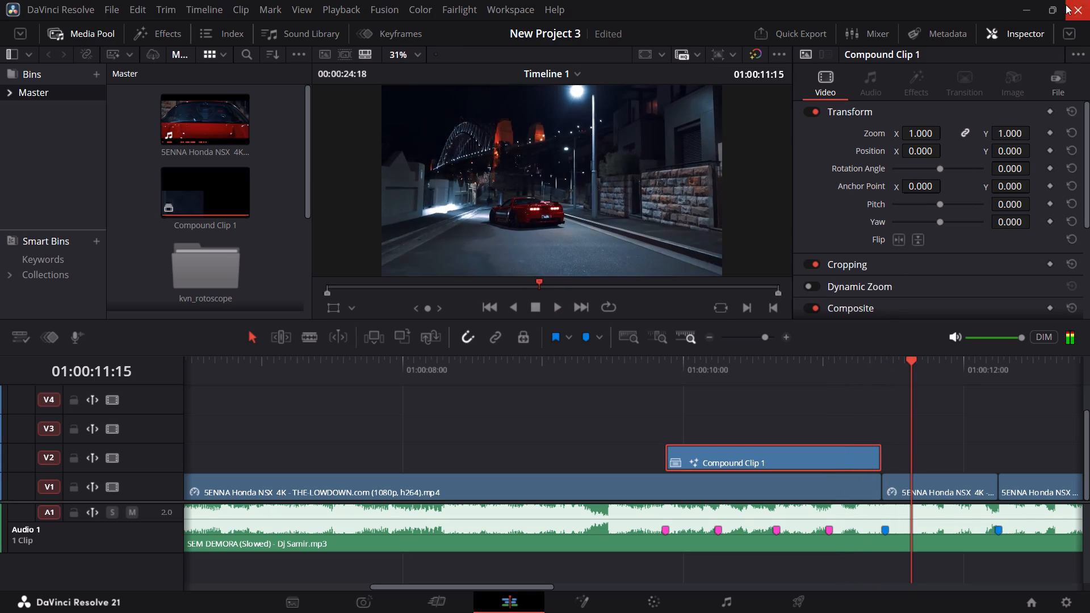
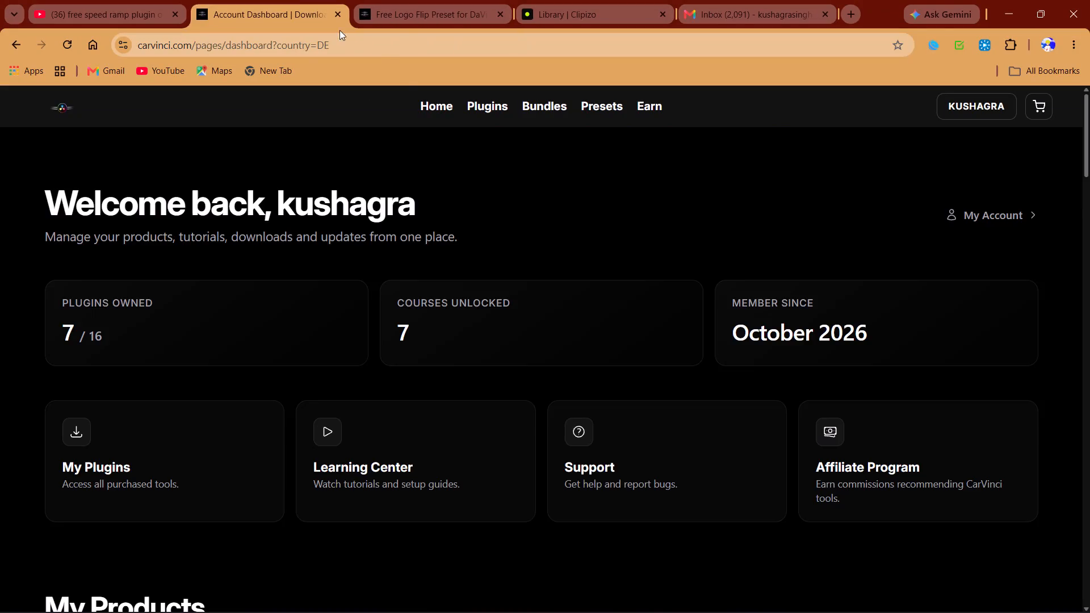
Switch to the browser's Logo Flip Preset product page on carvinci.com and examine its download options and product details.
click(402, 0)
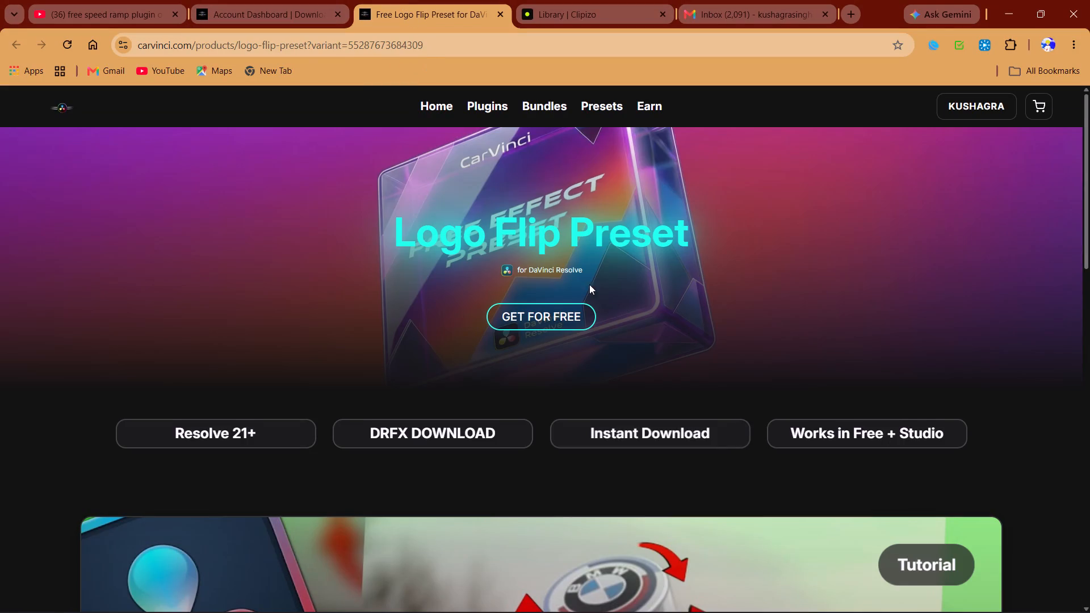
scroll(626, 322, down, 1)
scroll(656, 396, down, 1)
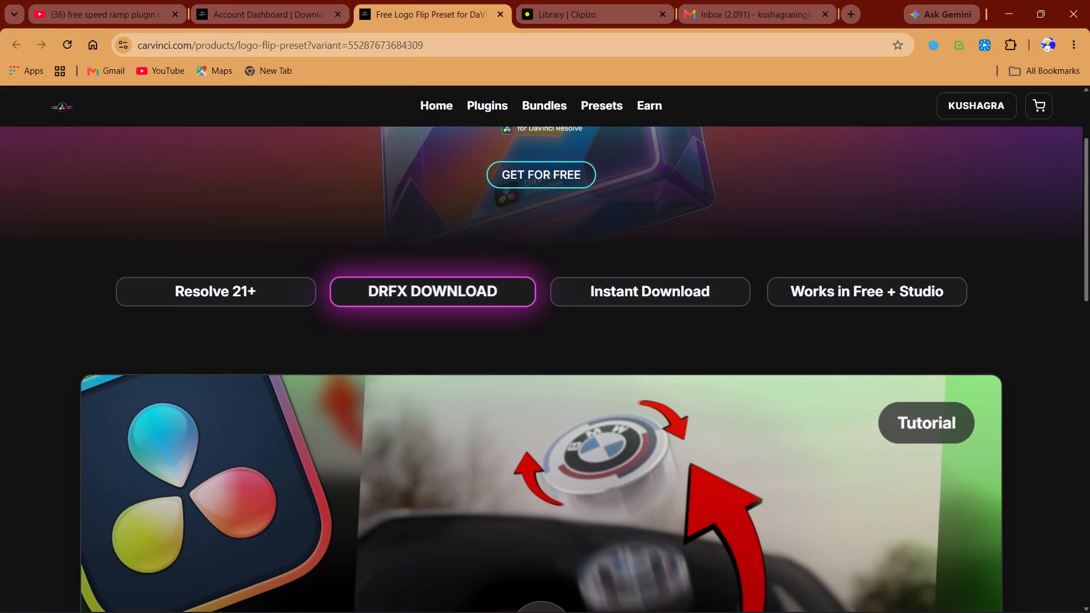
scroll(655, 285, down, 13)
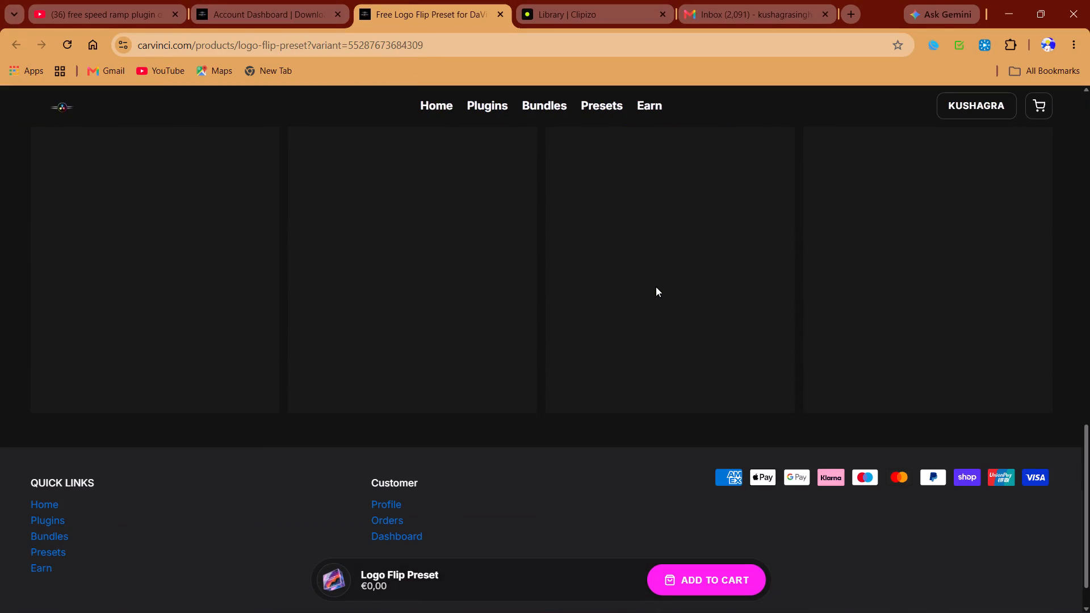
scroll(656, 287, up, 11)
click(669, 153)
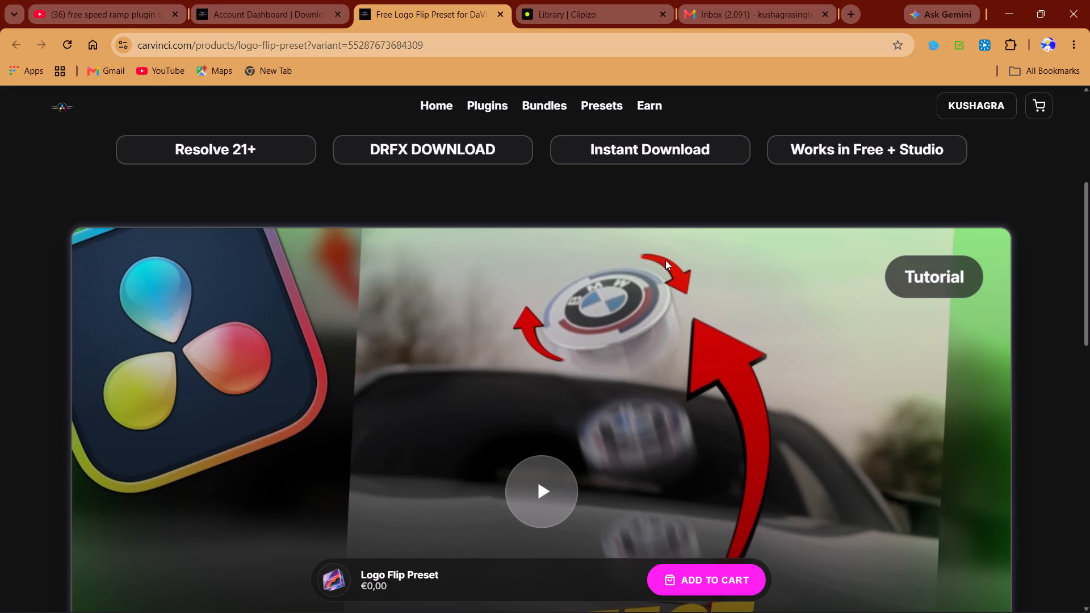
triple_click(644, 150)
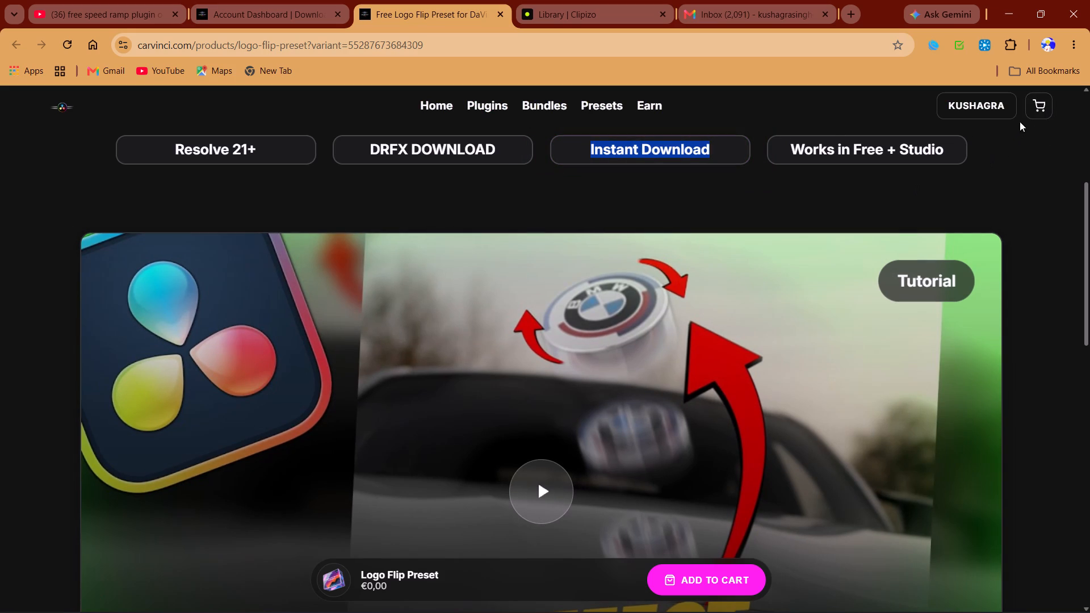
scroll(862, 342, up, 5)
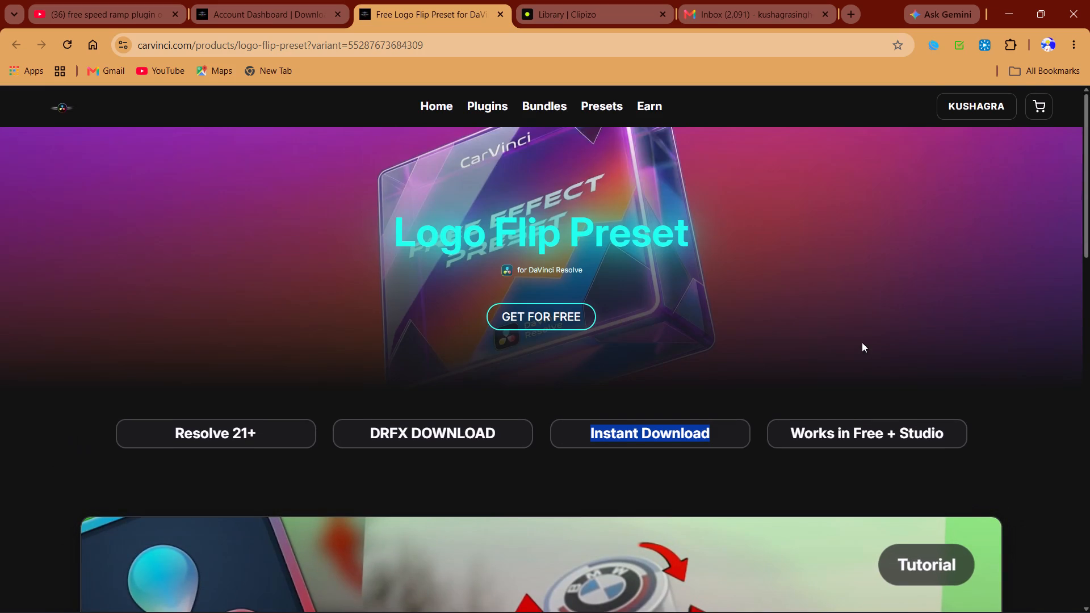
scroll(862, 342, down, 14)
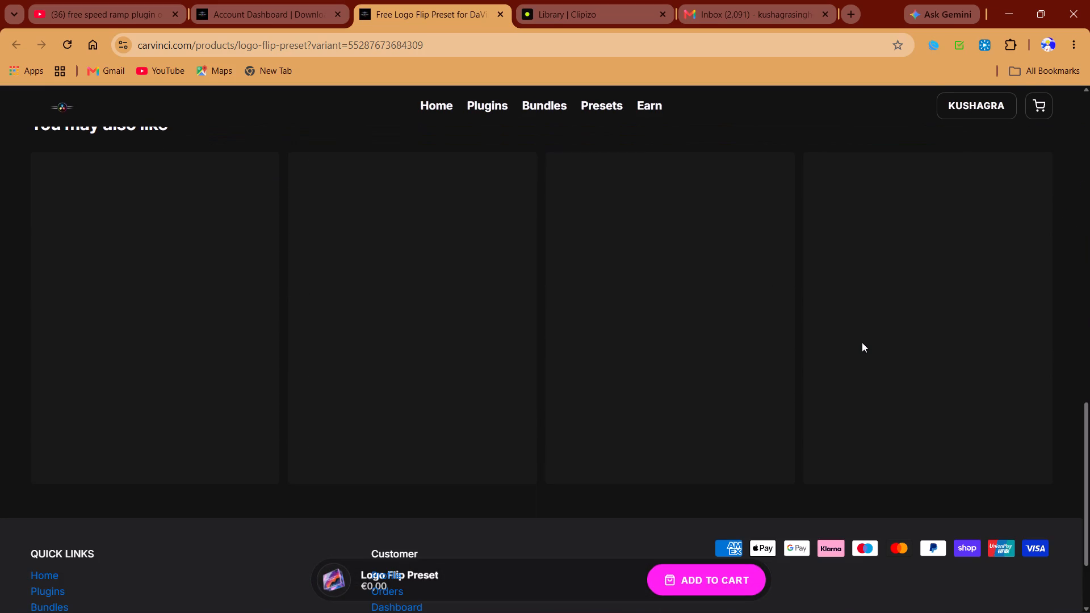
scroll(842, 236, down, 12)
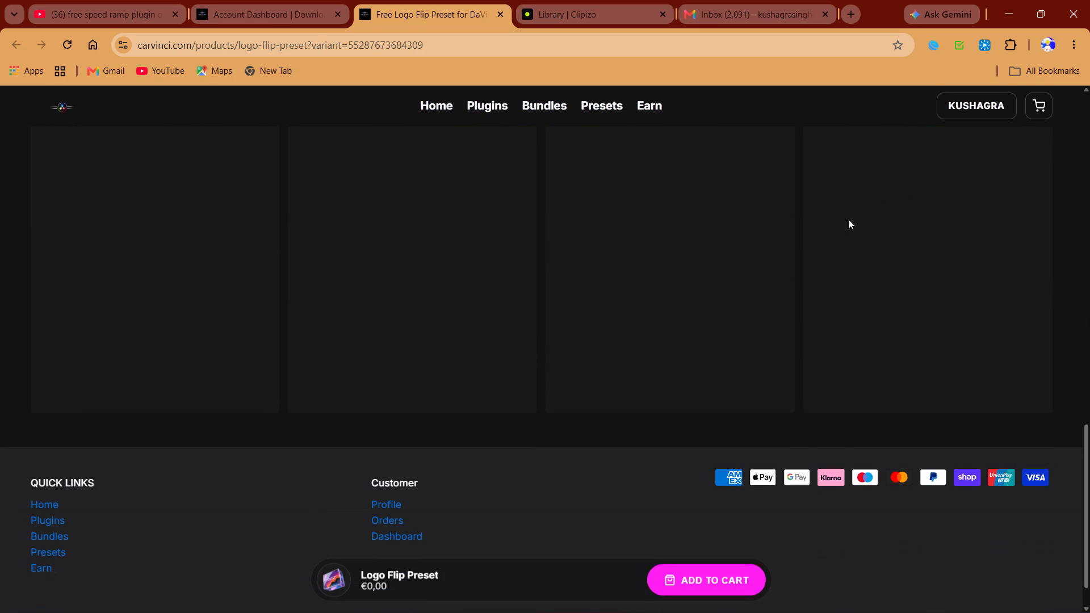
From the purchased plugins on the CarVinci account dashboard, download the Logo Flip, Slide and Duplicate presets.
click(972, 102)
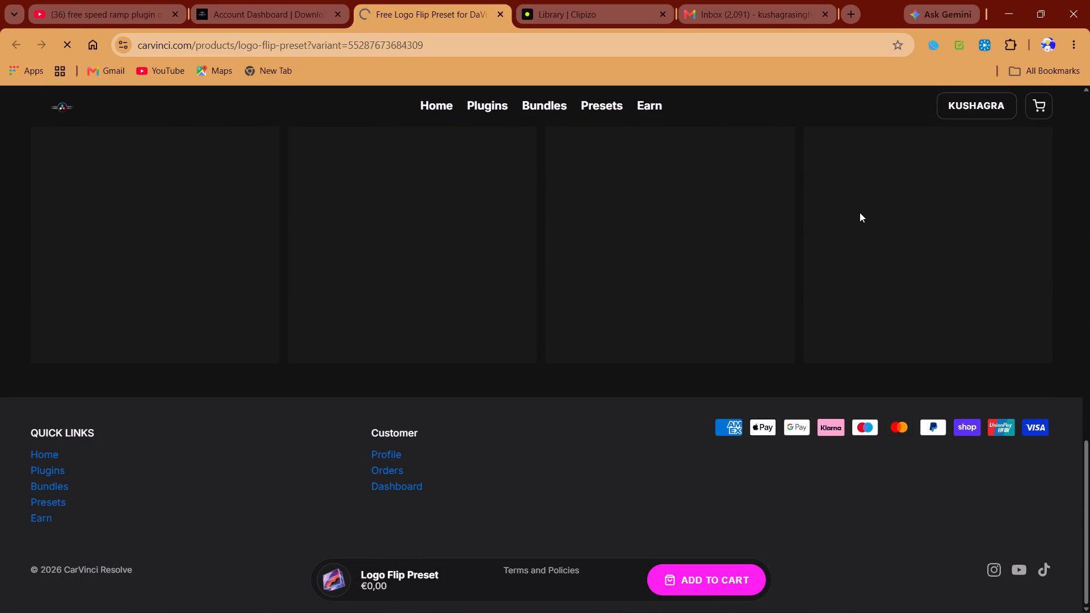
click(237, 0)
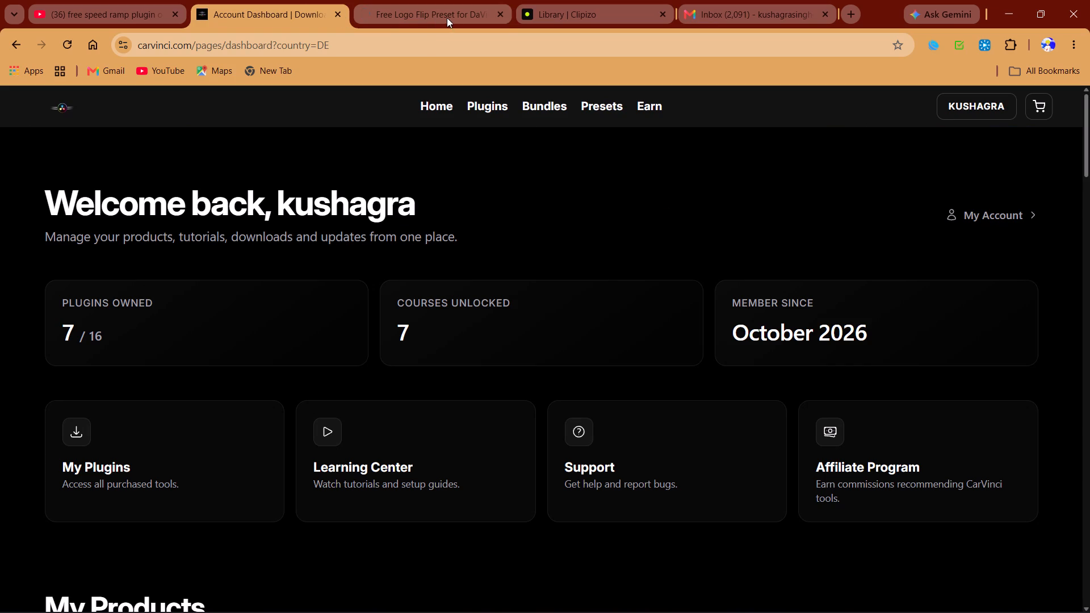
click(79, 433)
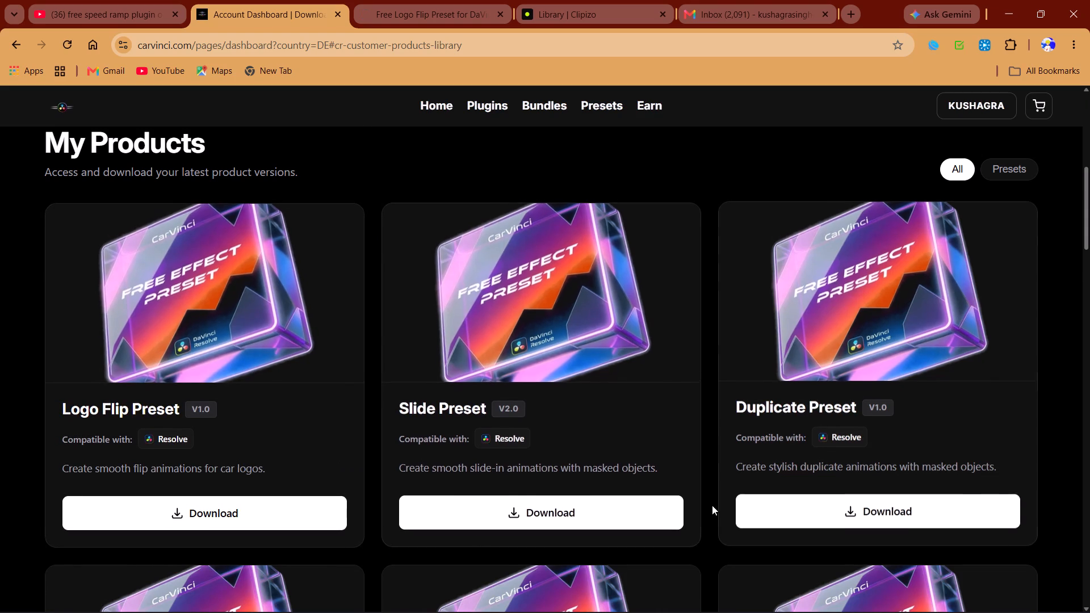
scroll(364, 551, down, 2)
click(248, 363)
click(526, 367)
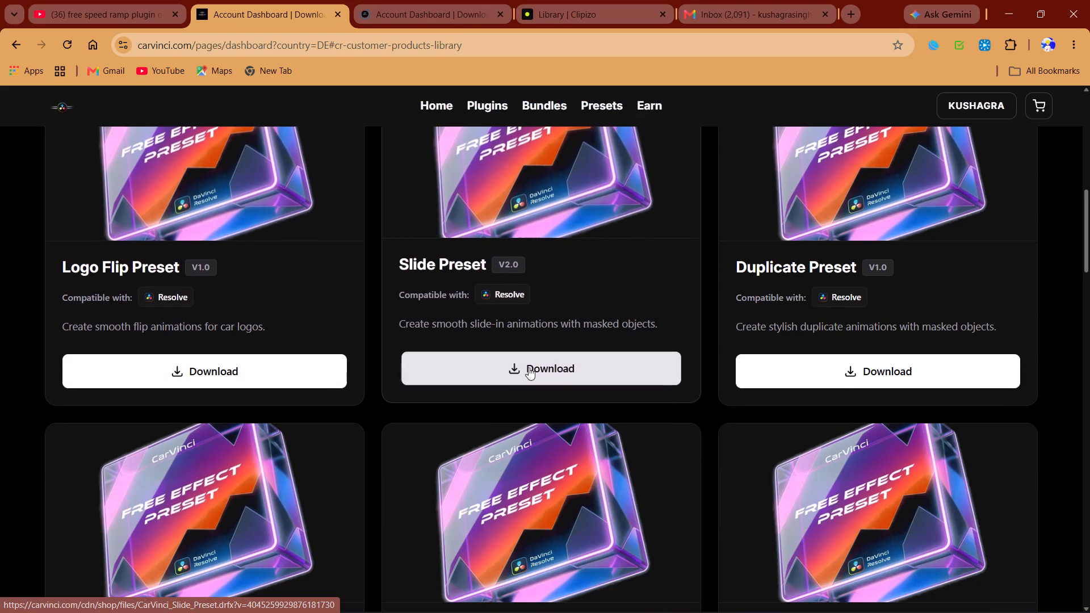
click(858, 349)
click(862, 360)
Download the Rim Shrink, Headlight Blink, Ripple Dissolve and Light Hop presets from My Products.
scroll(765, 392, down, 3)
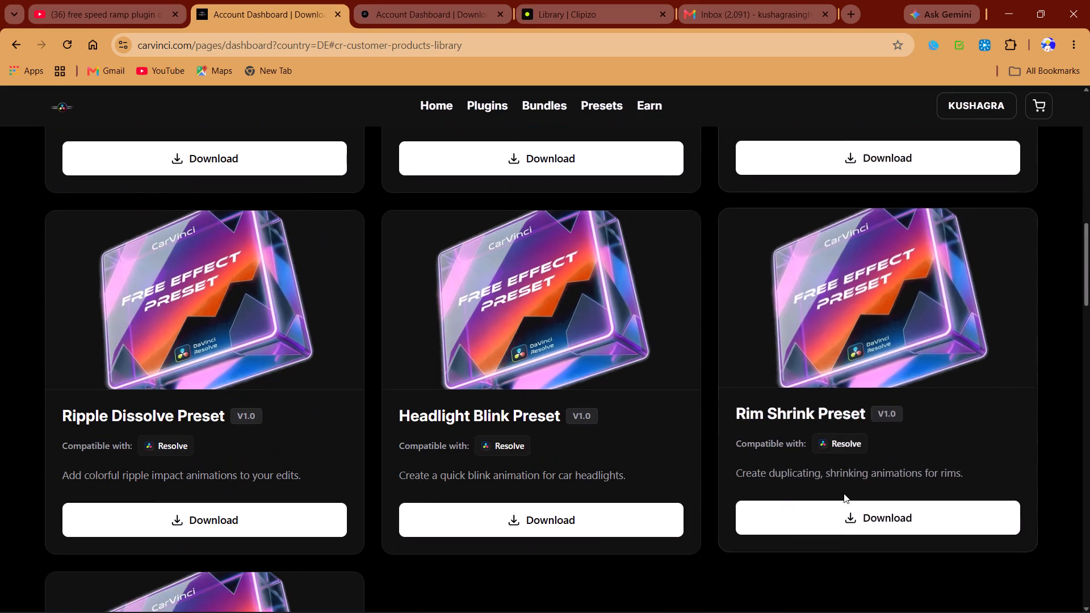
click(849, 523)
click(567, 522)
click(235, 514)
scroll(393, 460, down, 5)
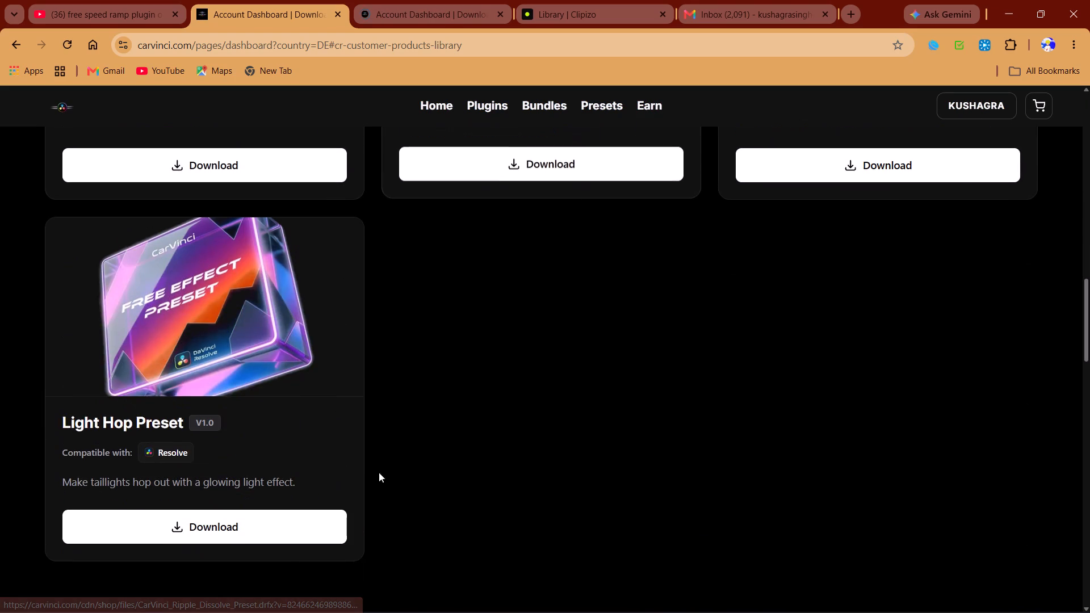
click(283, 531)
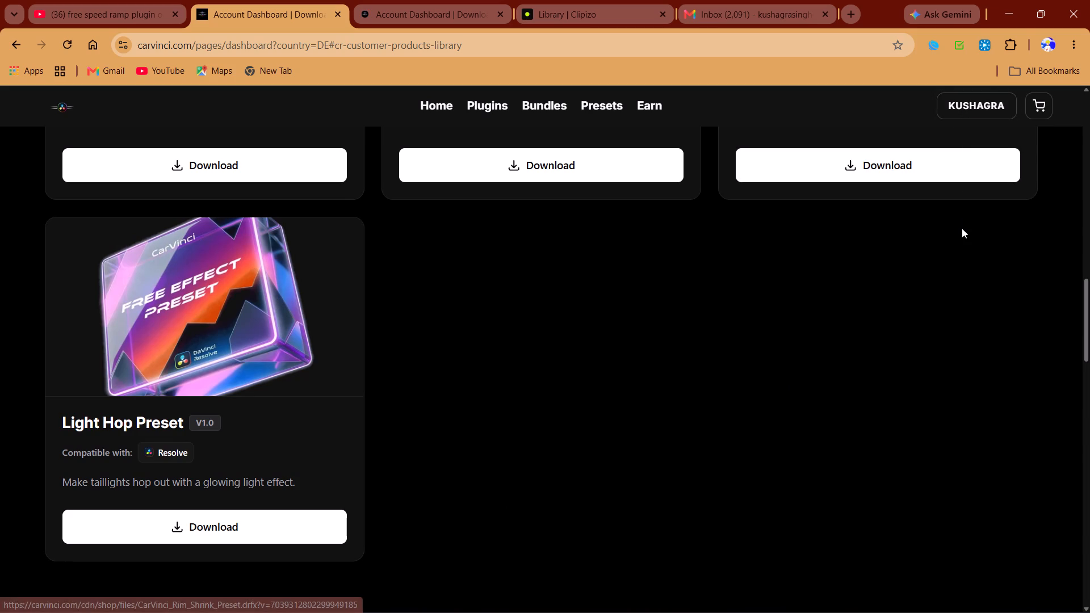
Open the downloaded CarVinci_Ripple_Dissolve_Preset.drfx and install it in DaVinci Resolve.
scroll(962, 228, up, 7)
click(1028, 45)
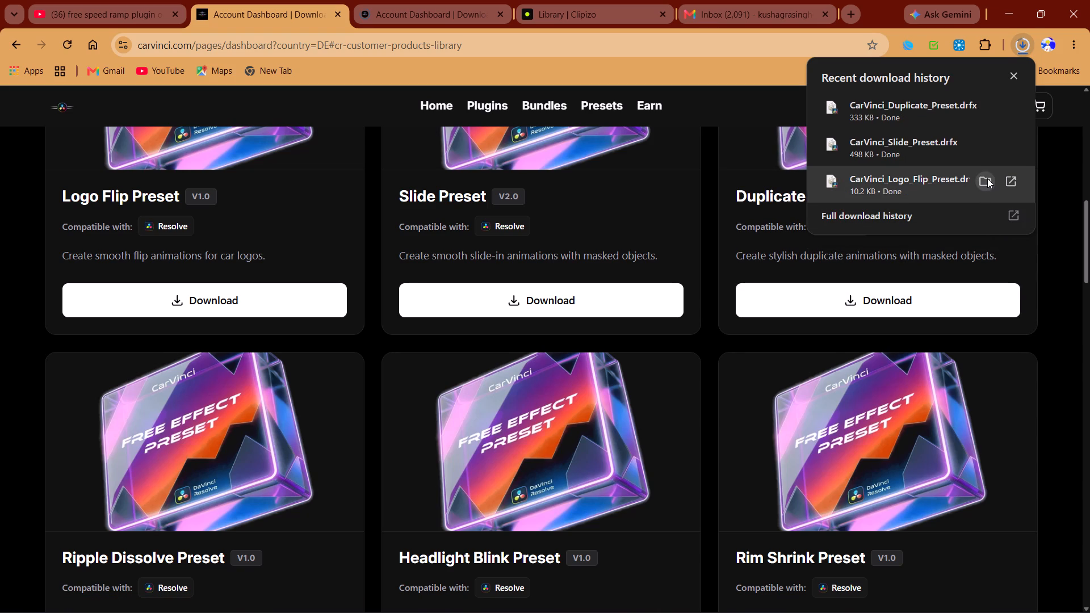
click(1020, 81)
click(1030, 48)
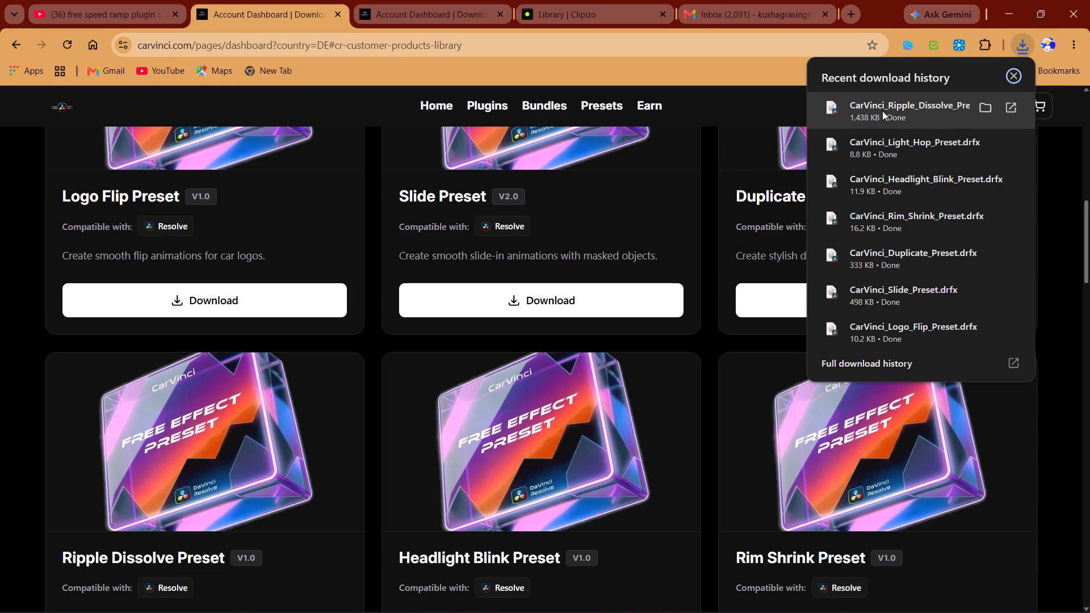
click(891, 112)
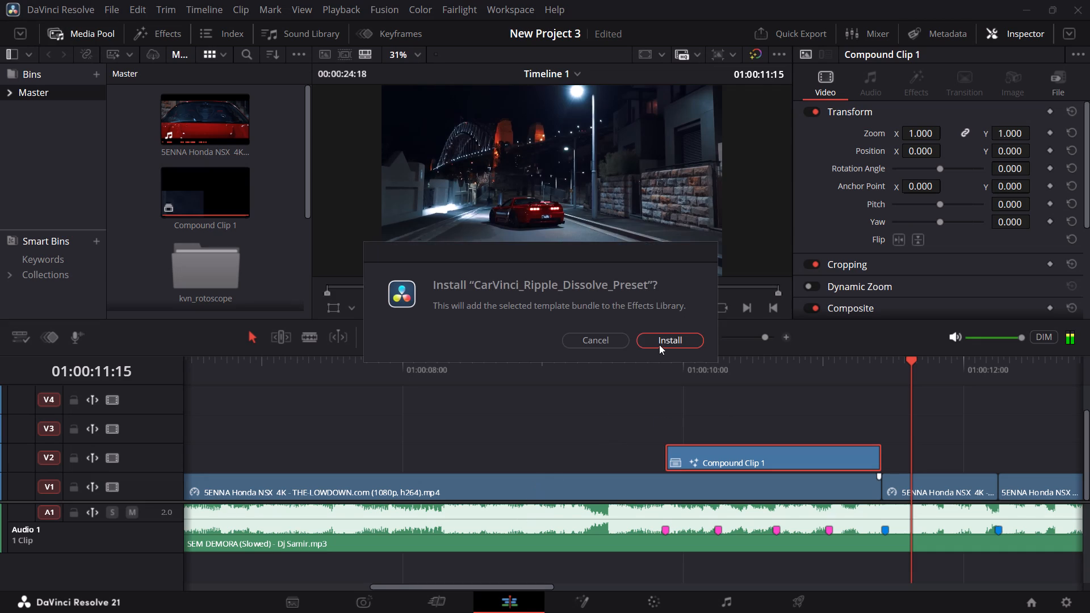
click(666, 344)
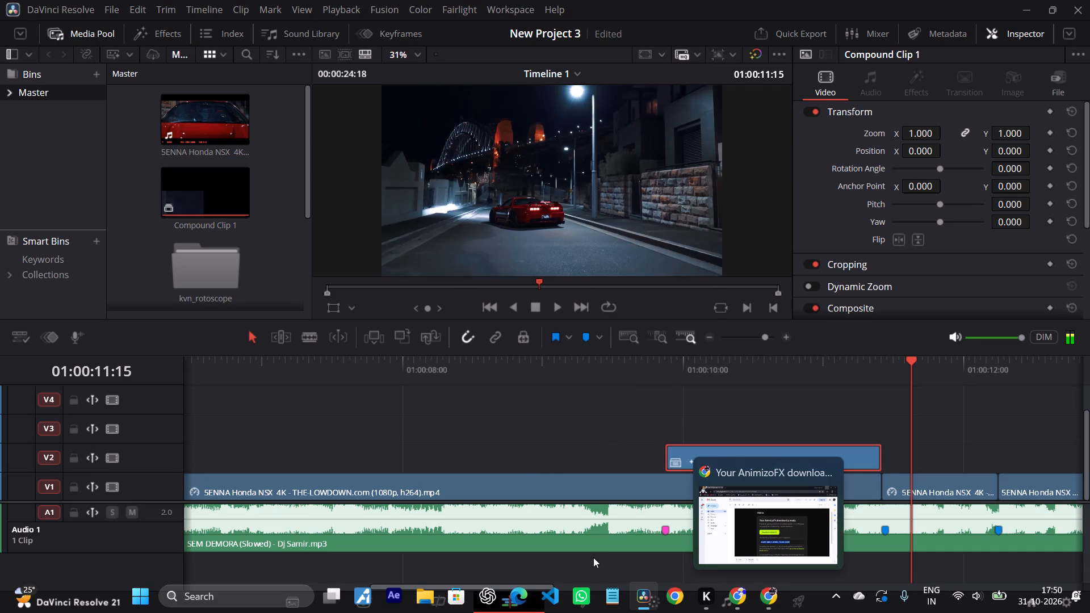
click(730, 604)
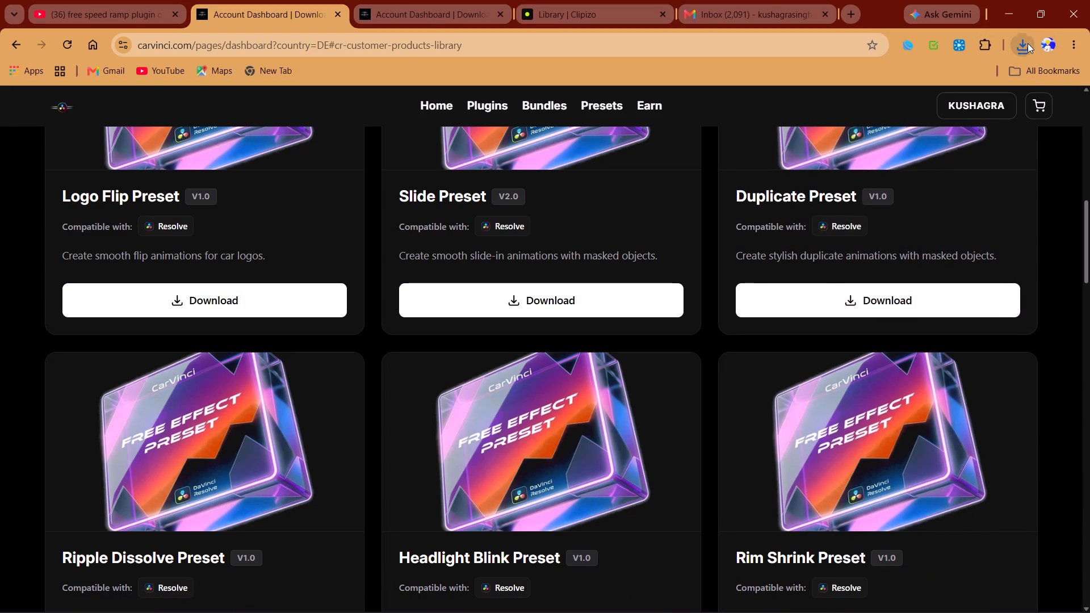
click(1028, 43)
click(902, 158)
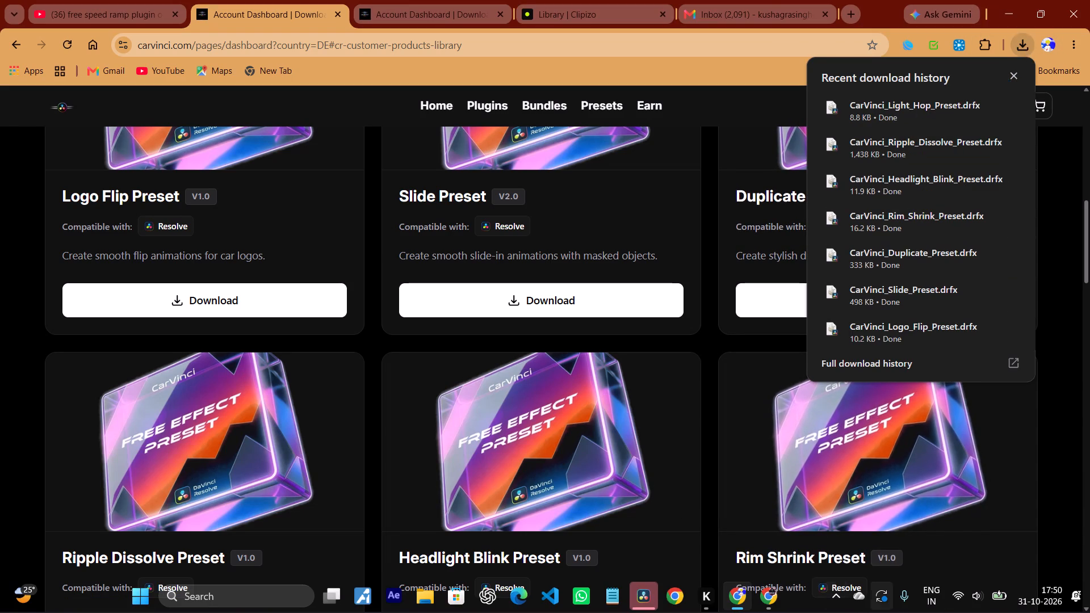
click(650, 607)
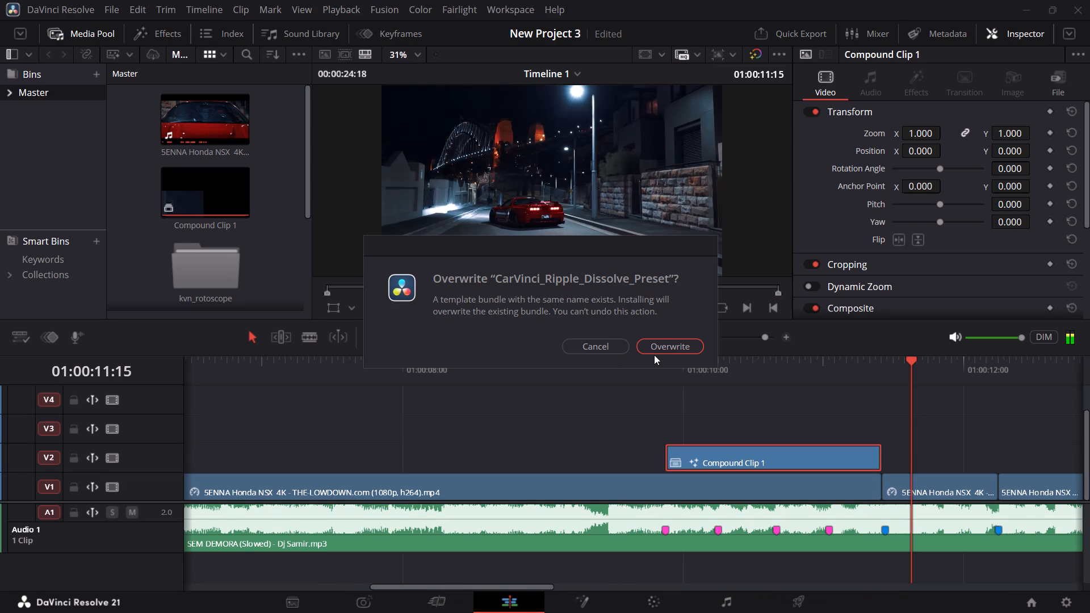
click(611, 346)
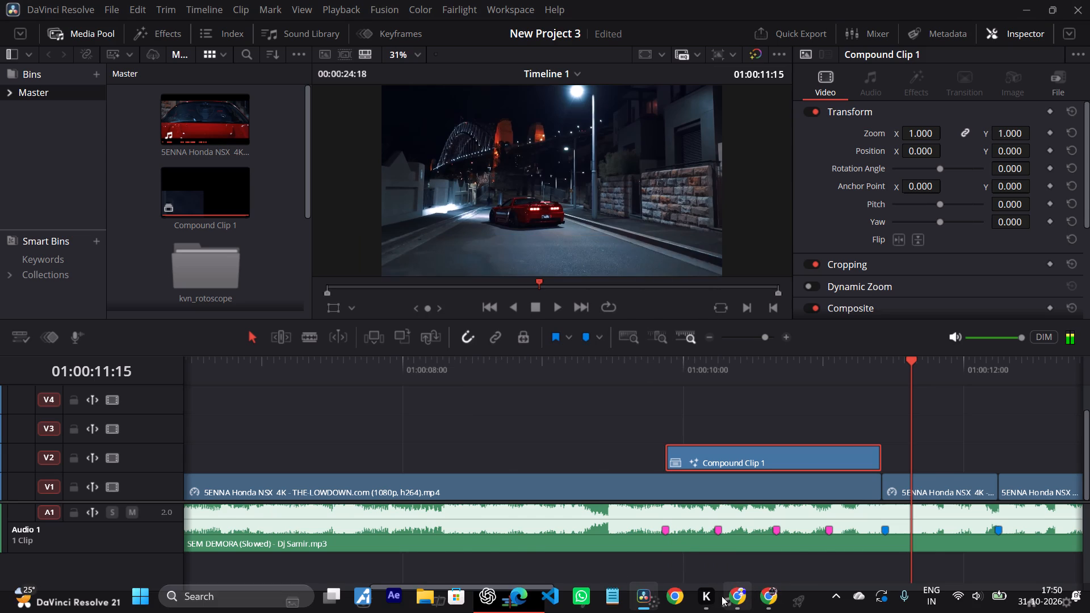
Return to Chrome, open the downloaded CarVinci_Headlight_Blink_Preset.drfx and install it in DaVinci Resolve.
click(722, 596)
click(1029, 42)
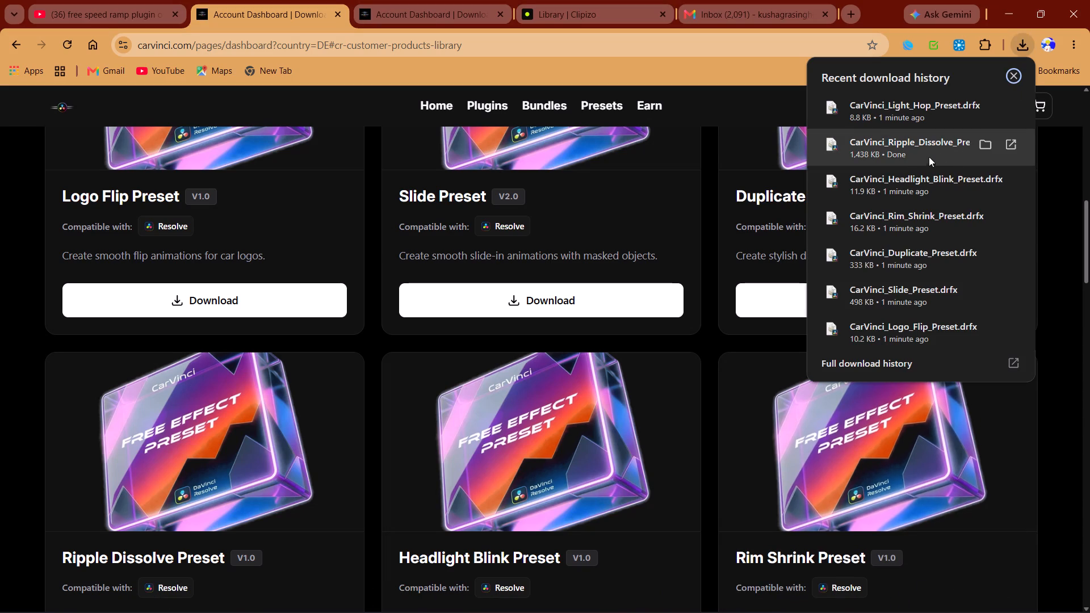
click(915, 194)
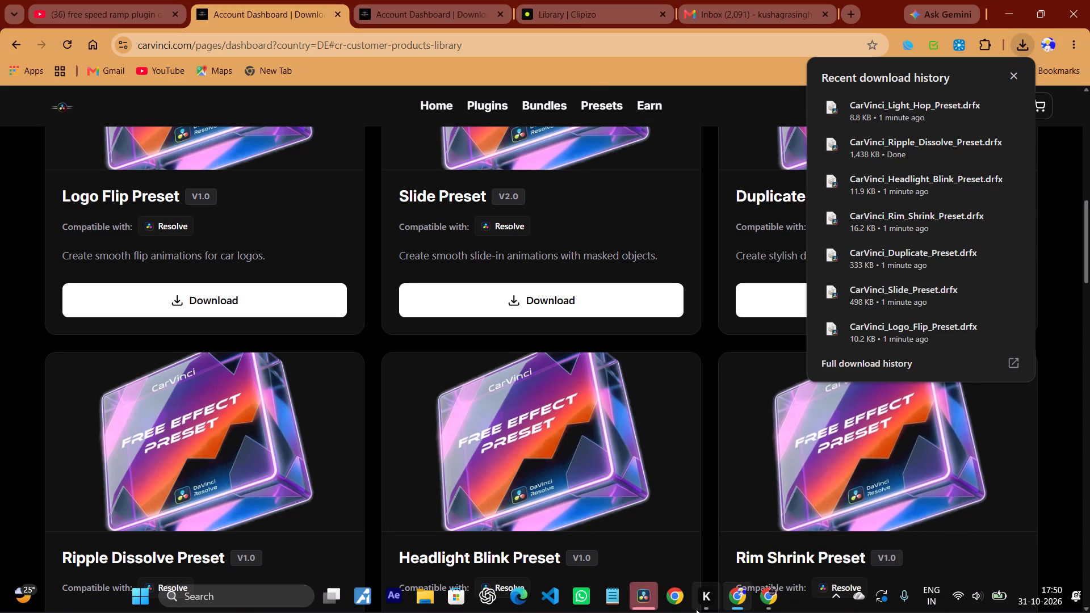
click(653, 597)
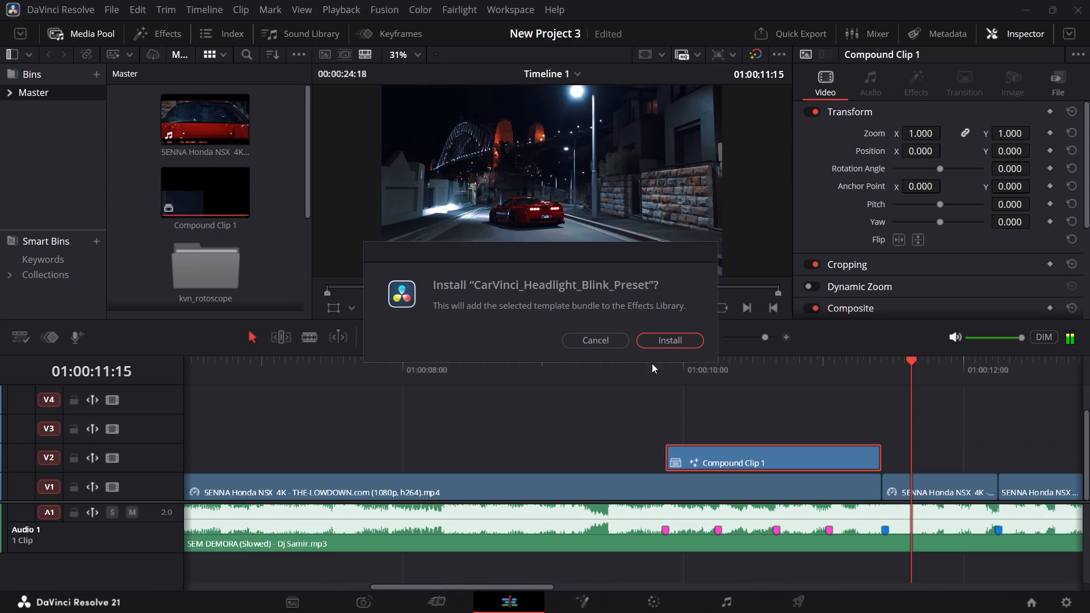
click(663, 342)
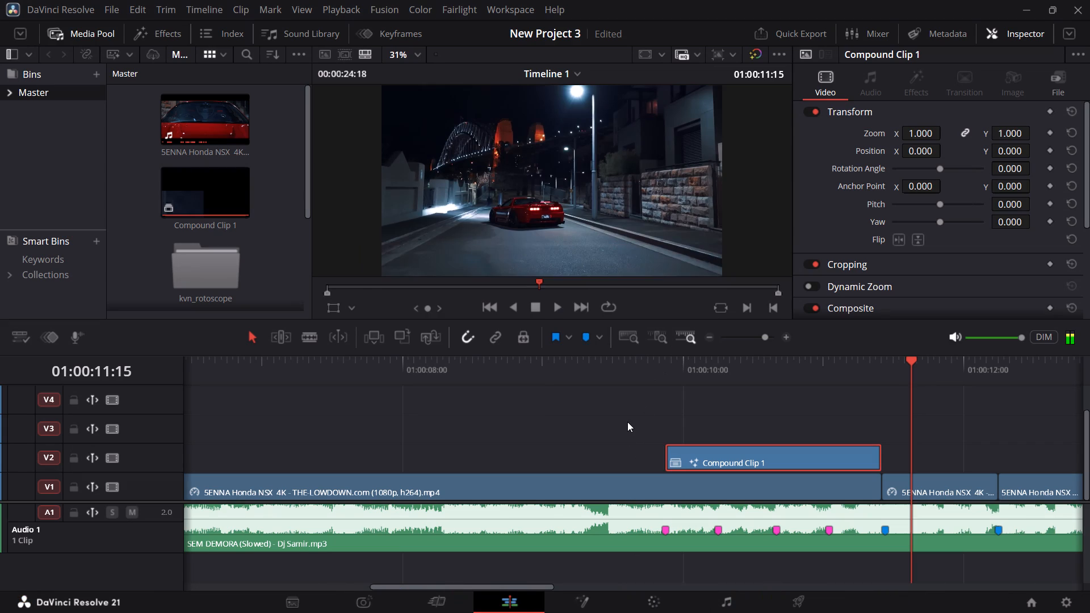
Set the playhead to the end of Compound Clip 1 at 01:00:11:10 and add an Adjustment Clip on track V4.
click(883, 366)
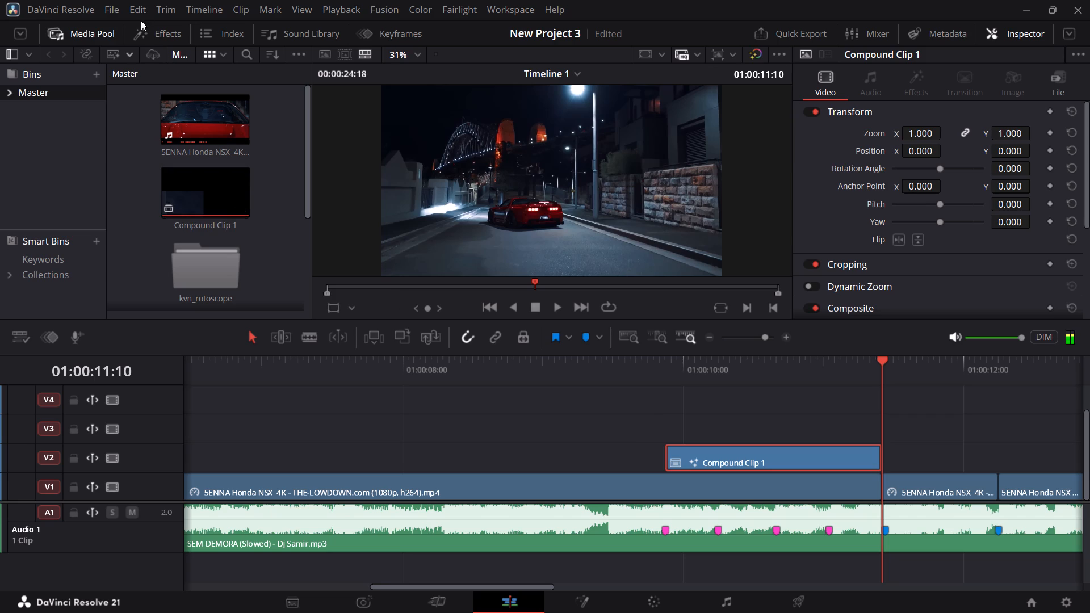
click(148, 33)
click(58, 99)
click(70, 118)
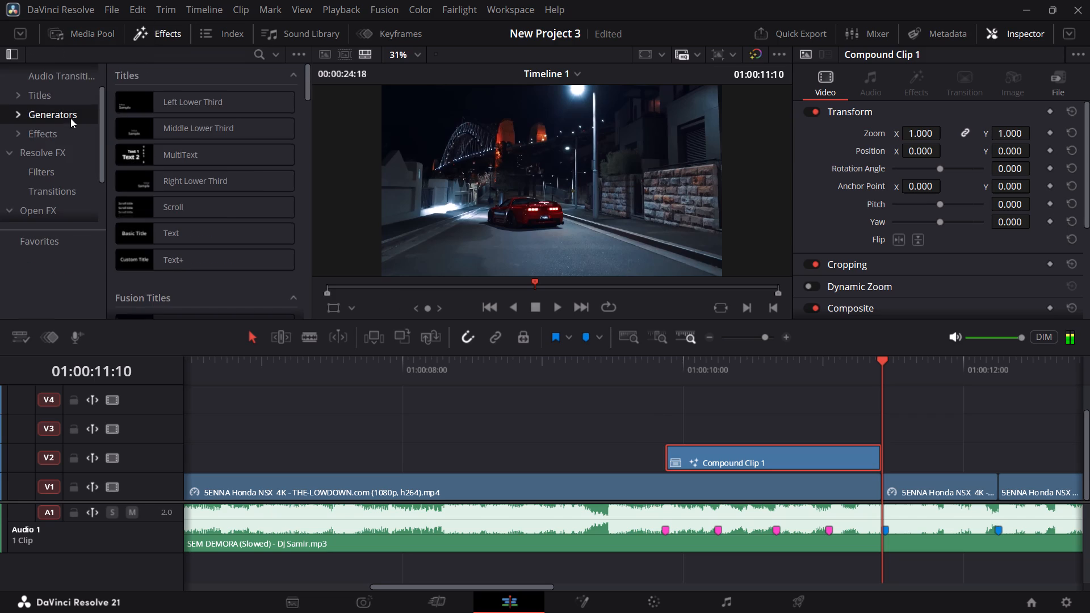
scroll(175, 177, down, 14)
scroll(175, 179, up, 5)
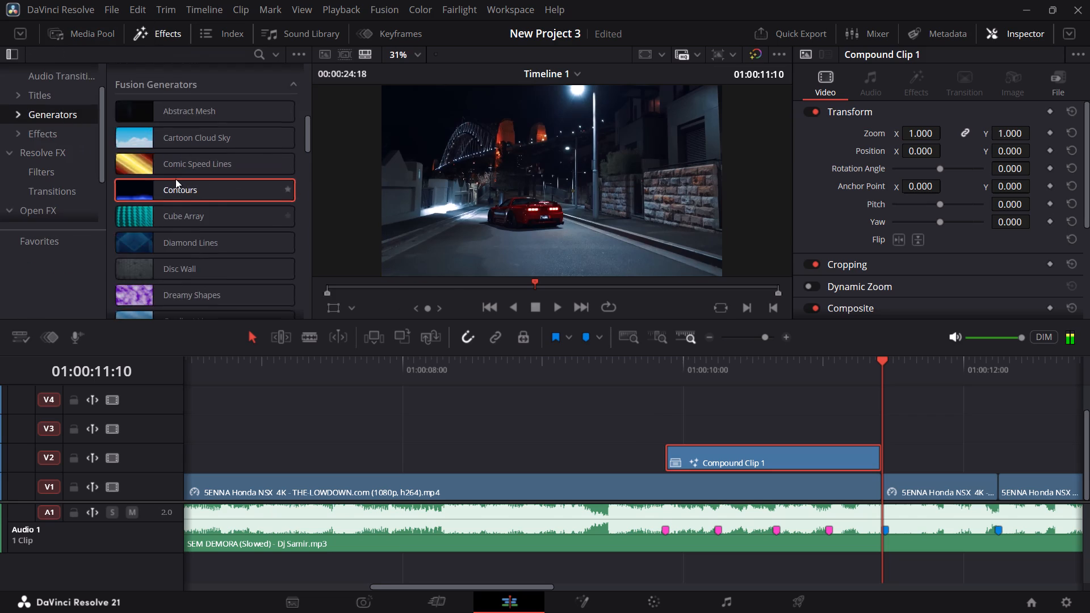
scroll(175, 179, up, 8)
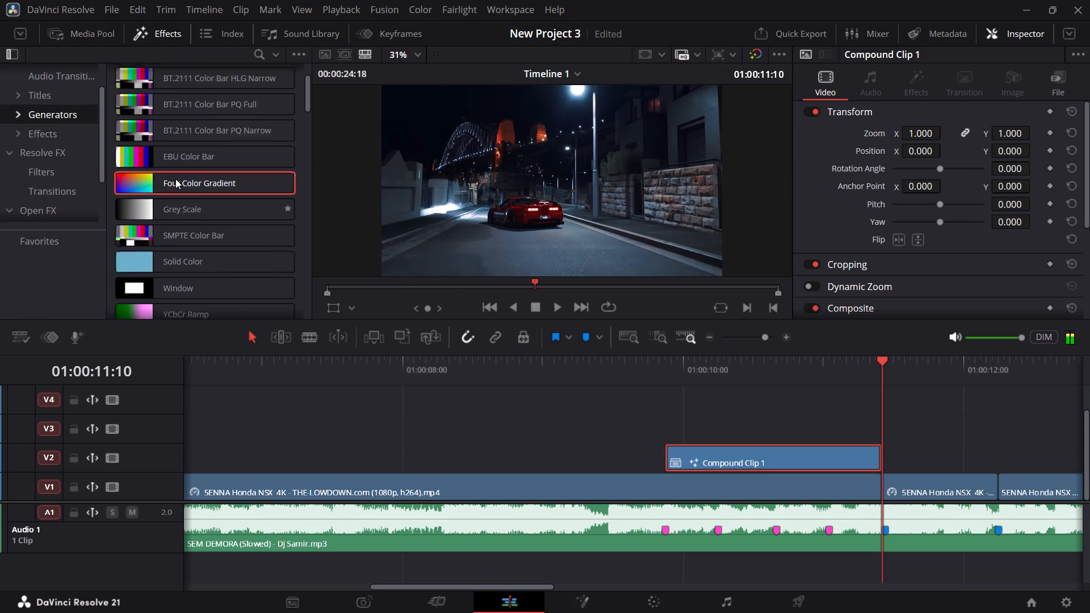
scroll(175, 179, up, 9)
click(46, 136)
drag(182, 102, 224, 440)
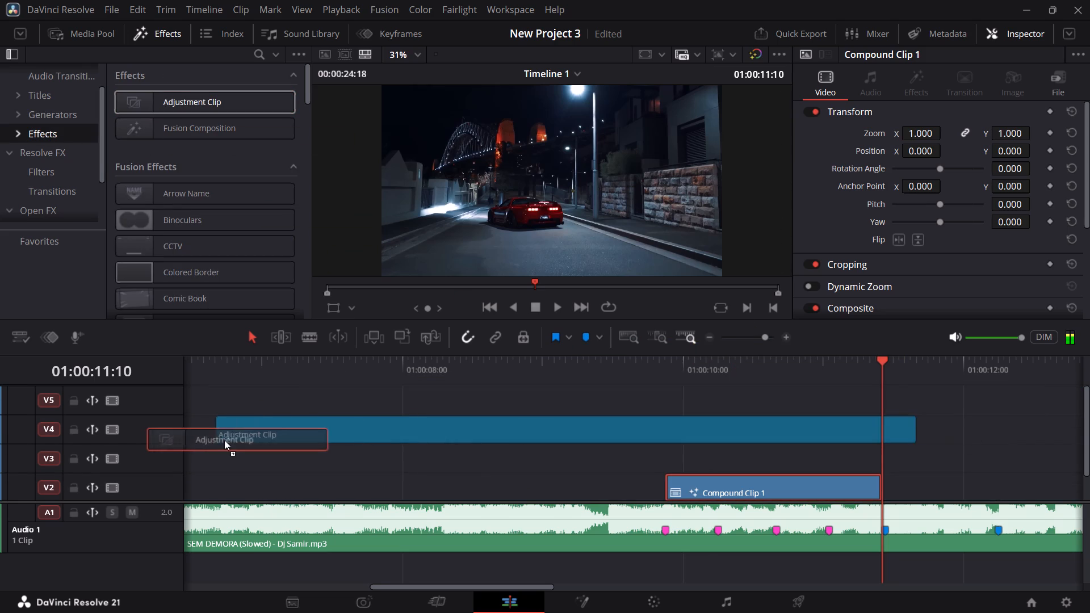
drag(224, 440, 265, 431)
Shorten the adjustment clip to a fraction of a second and place it on V3, starting at the playhead right after Compound Clip 1.
drag(956, 429, 948, 430)
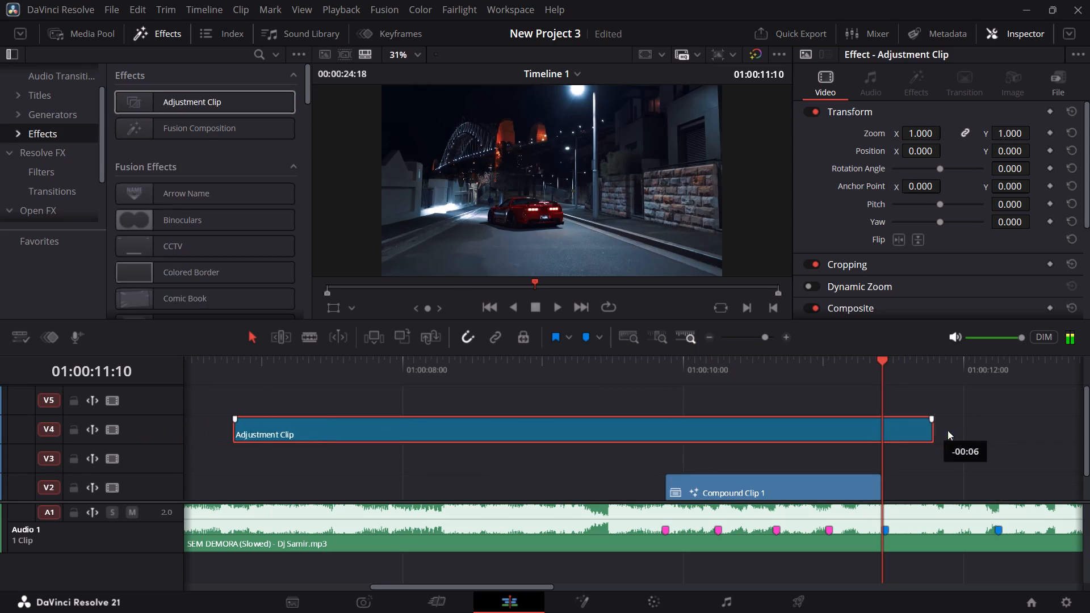
drag(948, 430, 947, 430)
drag(958, 430, 304, 421)
drag(296, 439, 406, 440)
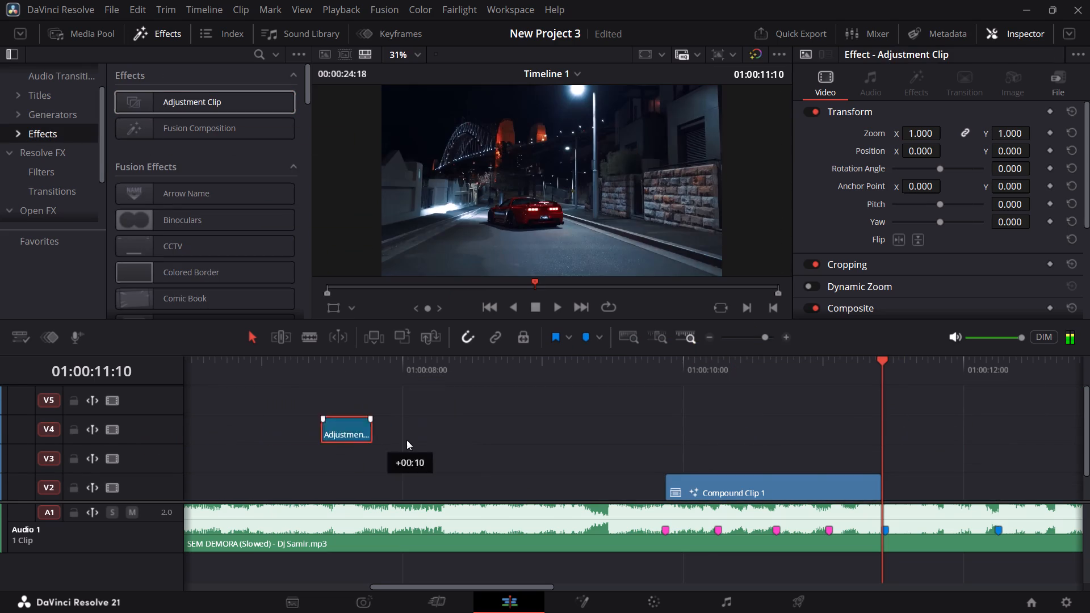
drag(406, 440, 914, 459)
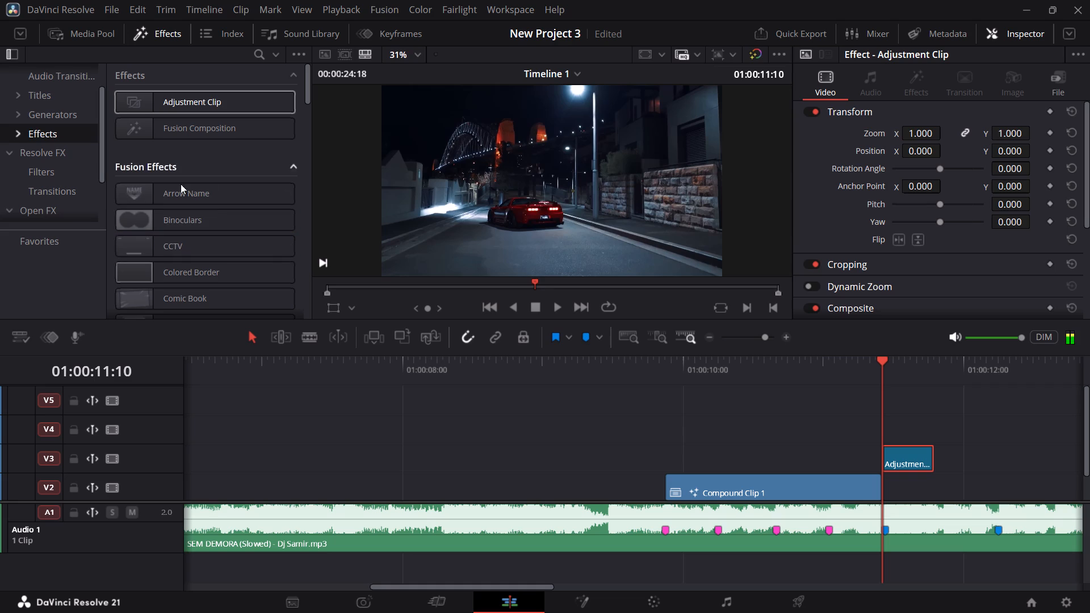
Search the effects library for "ripp" and apply CR Ripple Dissolve Effect to the adjustment clip on V3.
scroll(206, 204, down, 3)
scroll(29, 206, down, 4)
scroll(29, 206, up, 1)
scroll(29, 201, down, 5)
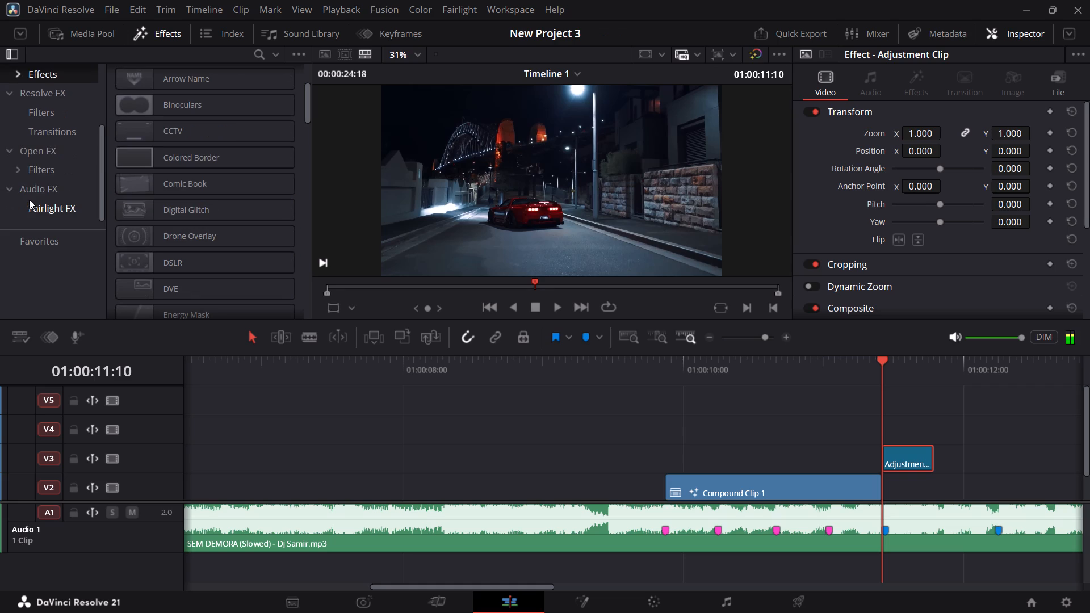
scroll(29, 199, up, 11)
click(261, 53)
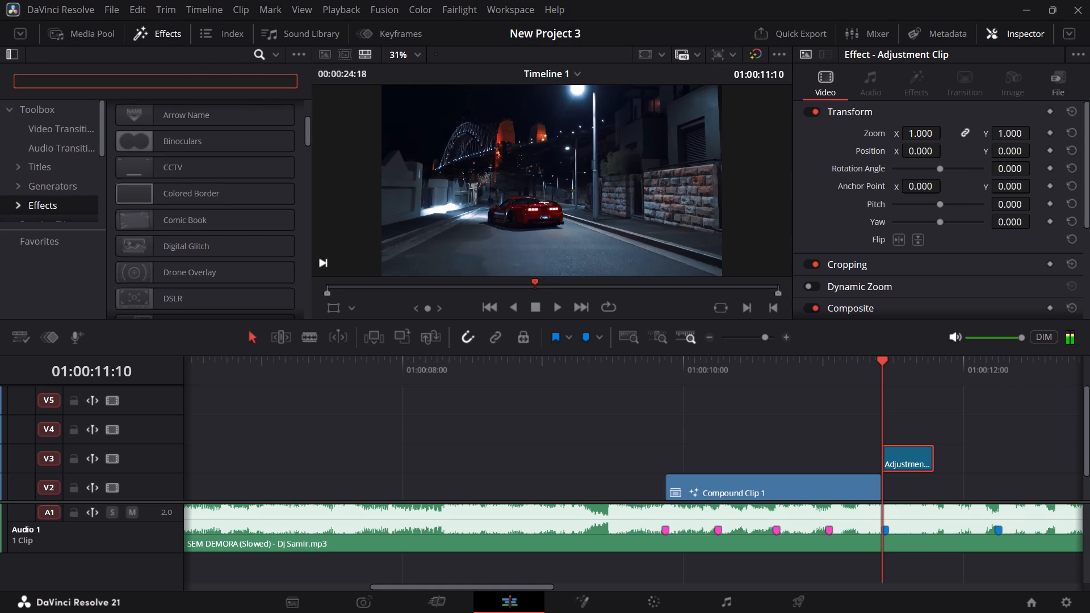
text(ripp)
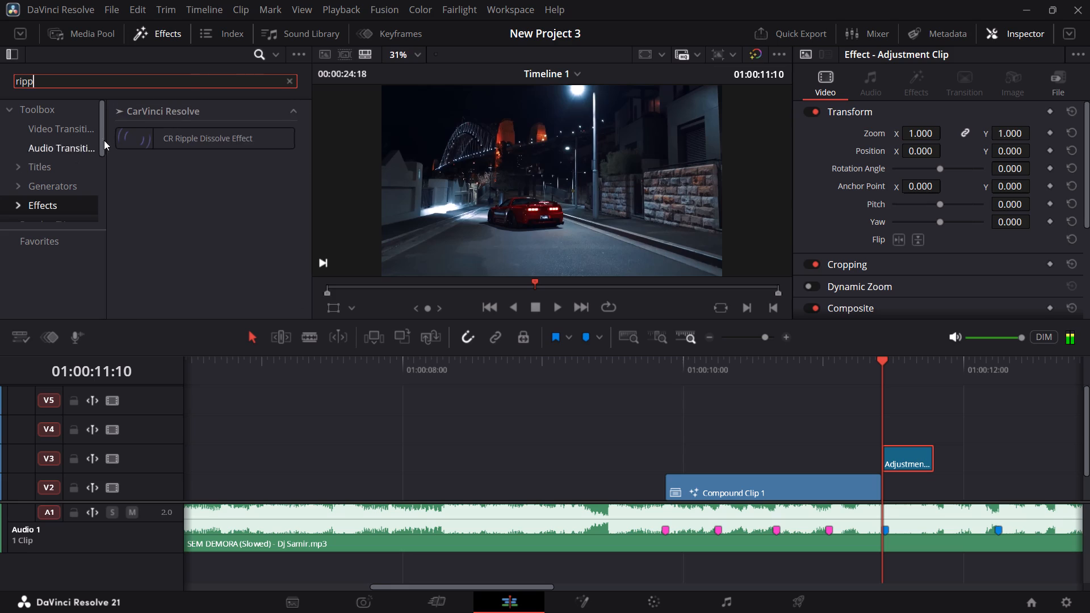
drag(149, 132, 917, 457)
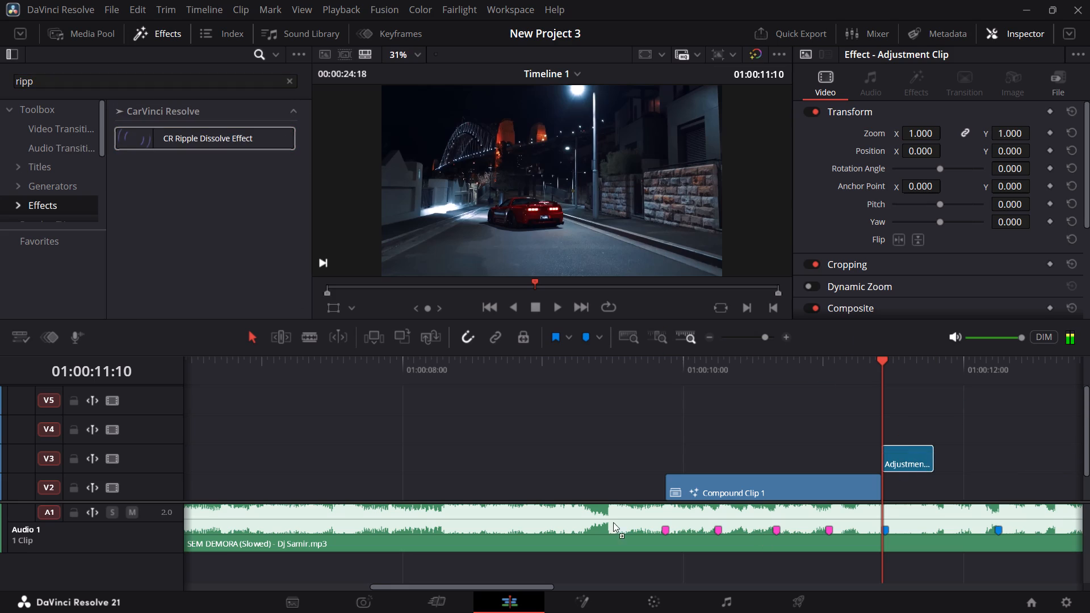
Play back the cut from Compound Clip 1 through the adjustment clip to review the ripple effect.
click(833, 364)
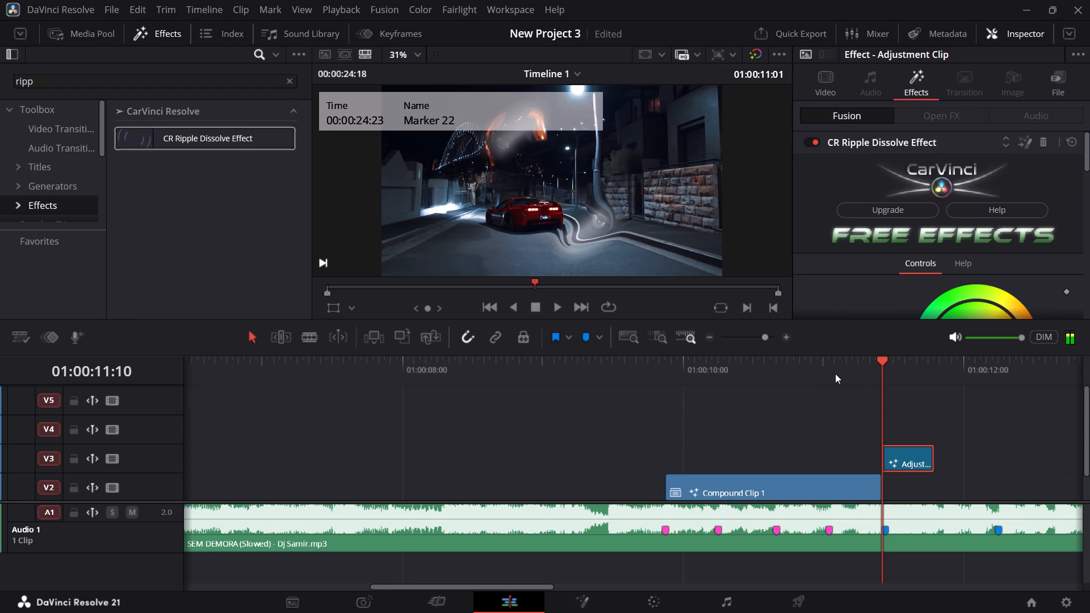
click(821, 373)
key(space)
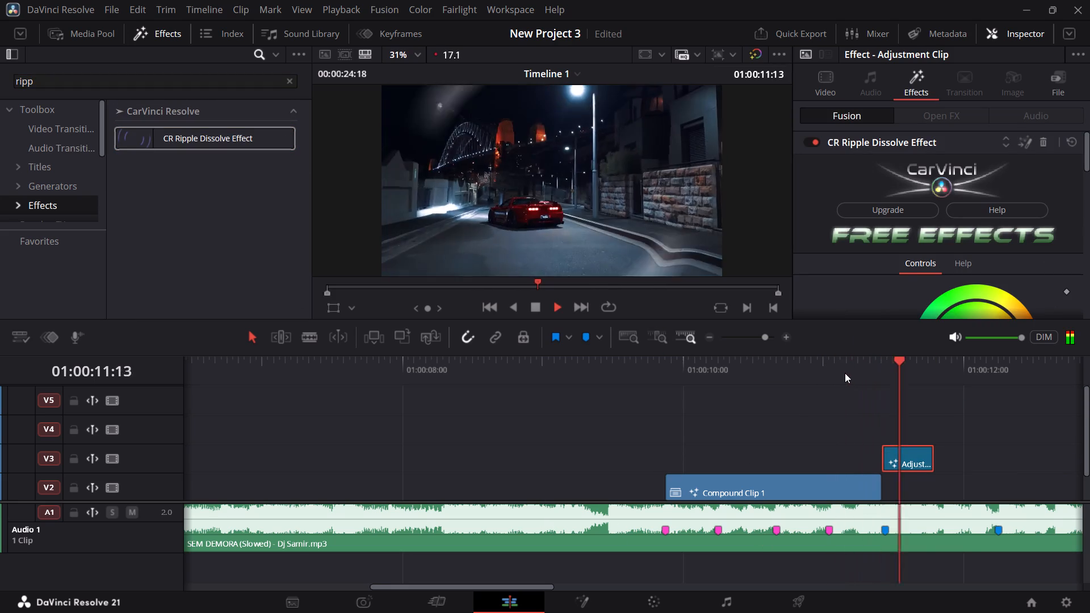
key(space)
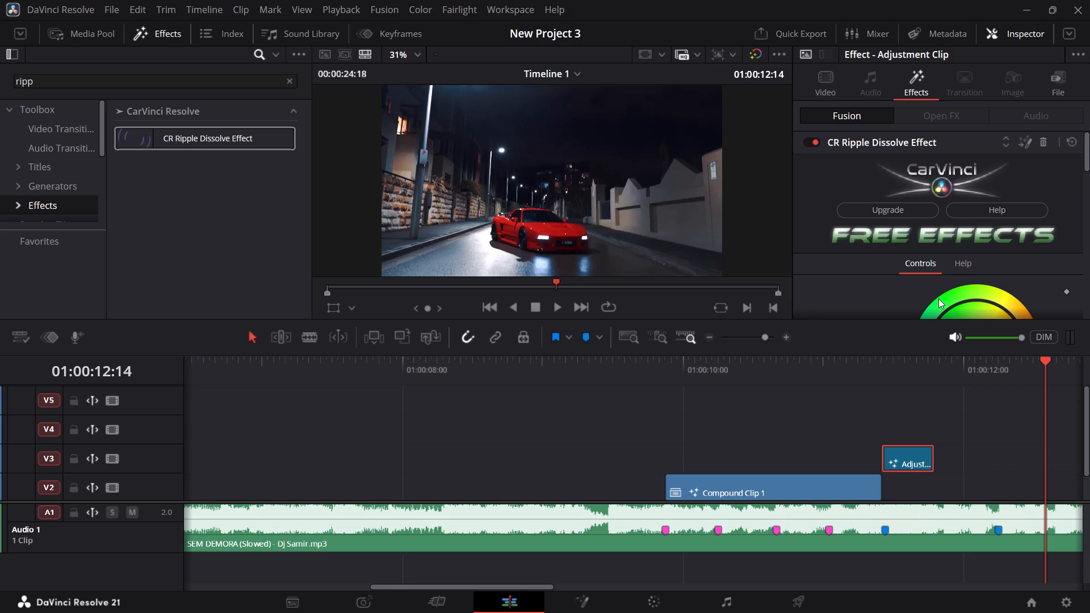
click(654, 372)
key(space)
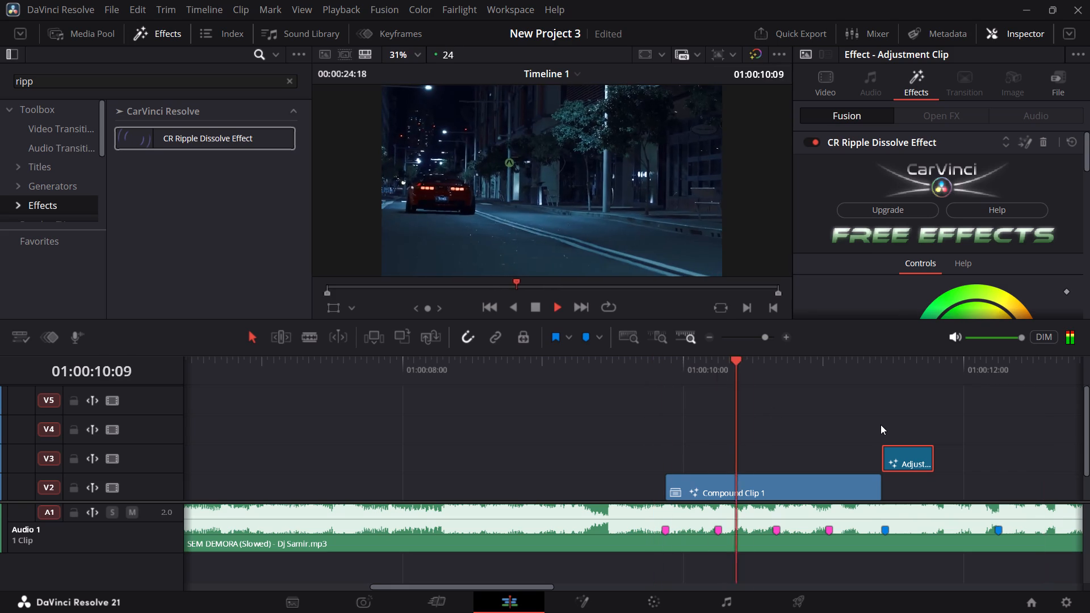
key(space)
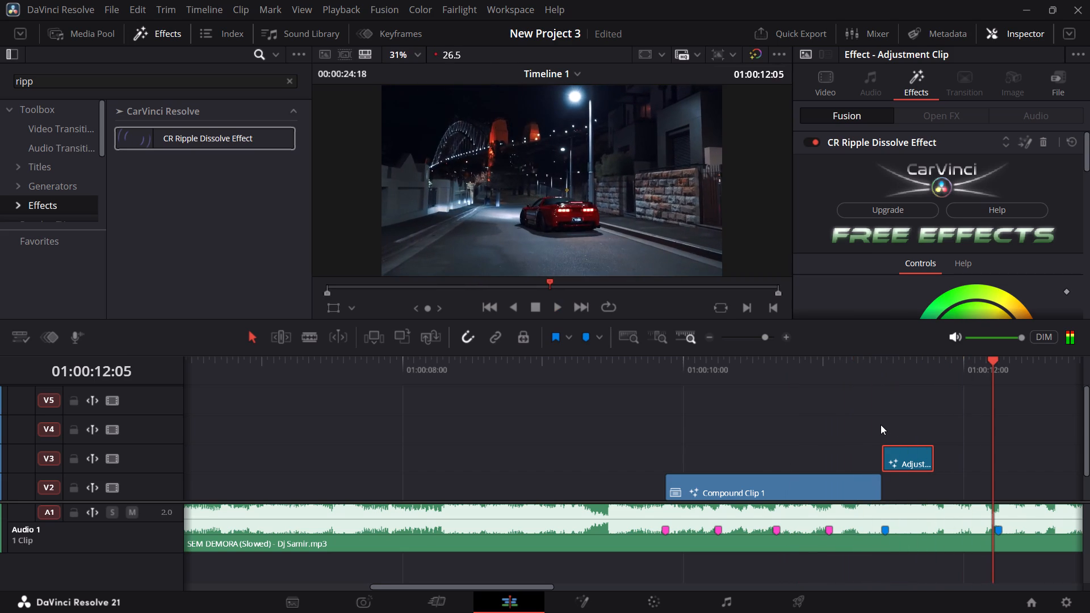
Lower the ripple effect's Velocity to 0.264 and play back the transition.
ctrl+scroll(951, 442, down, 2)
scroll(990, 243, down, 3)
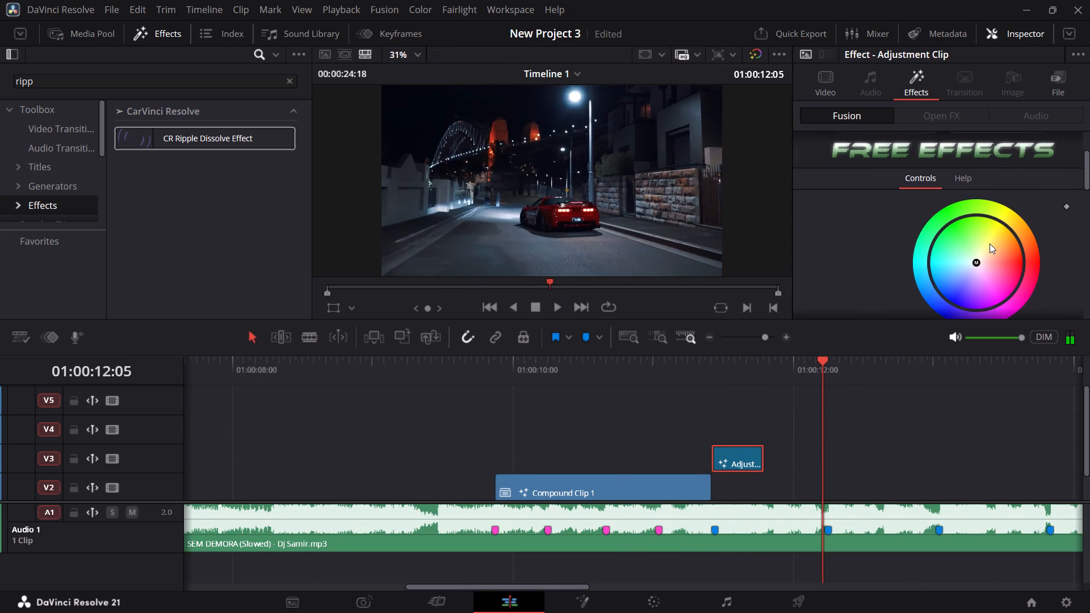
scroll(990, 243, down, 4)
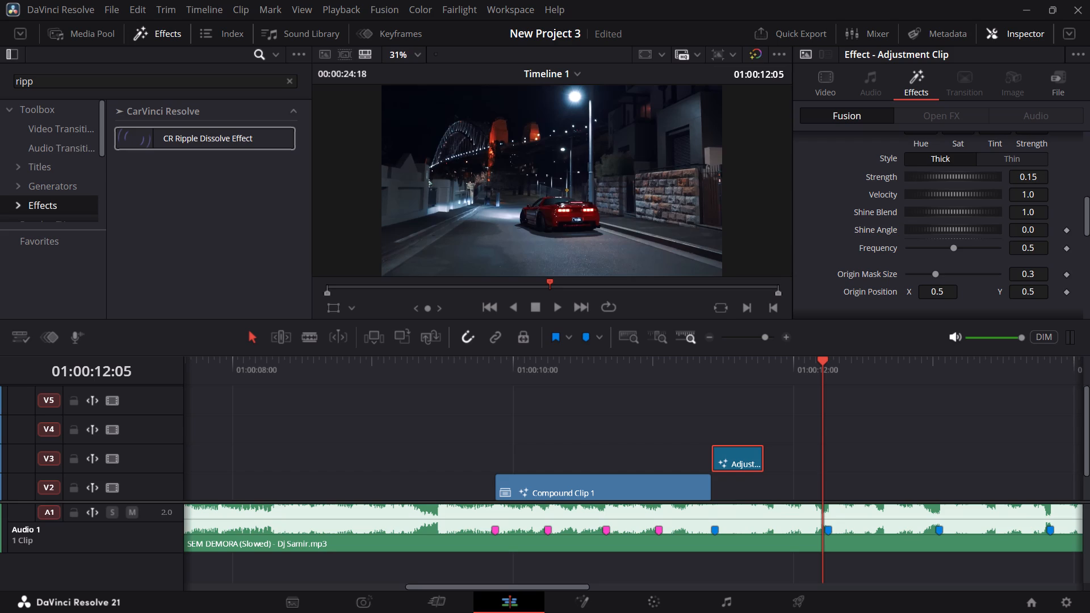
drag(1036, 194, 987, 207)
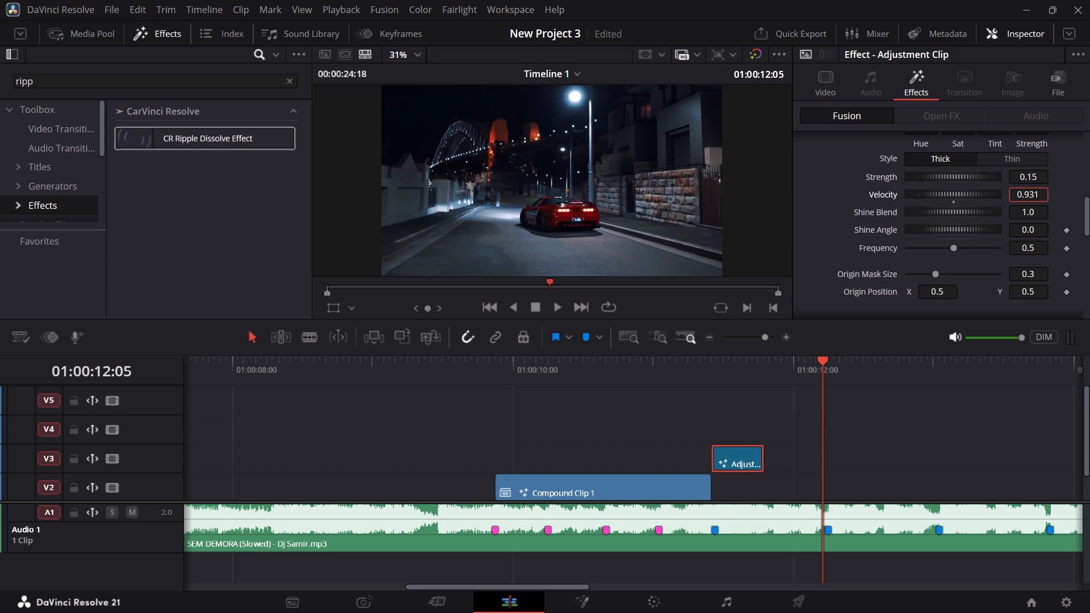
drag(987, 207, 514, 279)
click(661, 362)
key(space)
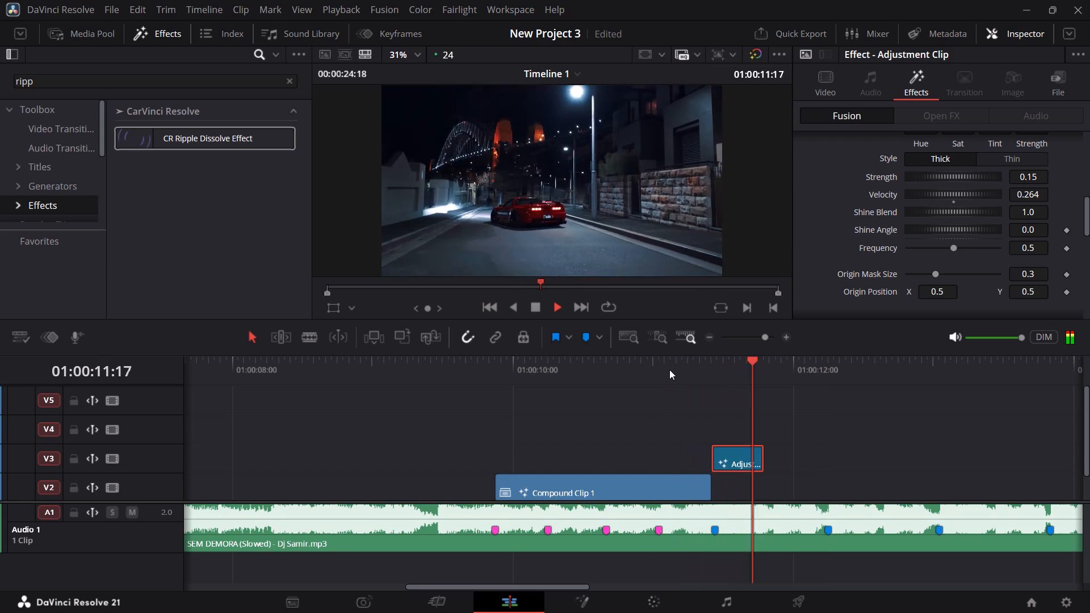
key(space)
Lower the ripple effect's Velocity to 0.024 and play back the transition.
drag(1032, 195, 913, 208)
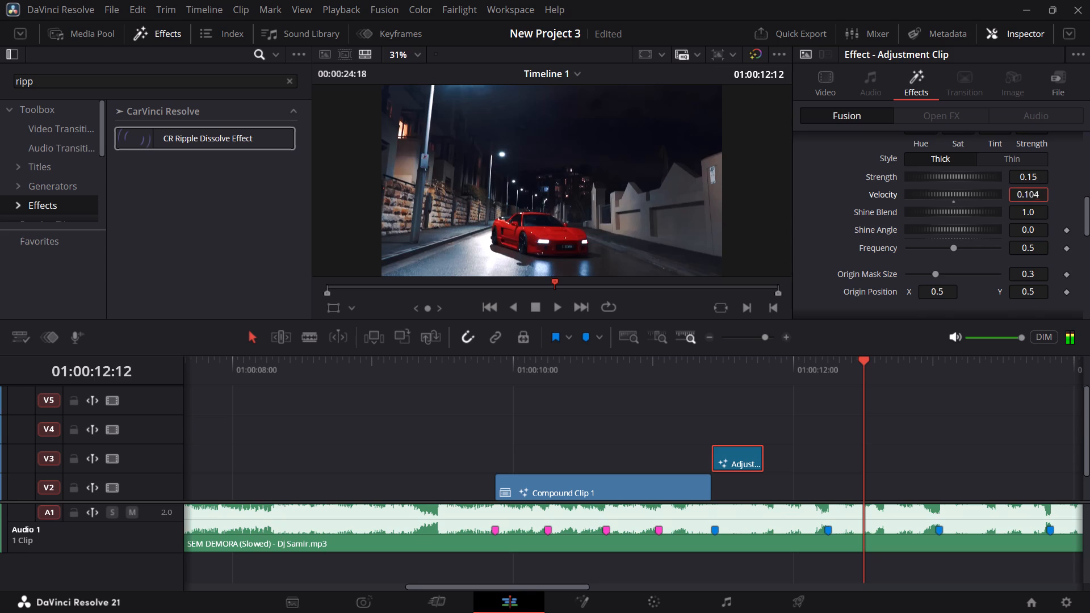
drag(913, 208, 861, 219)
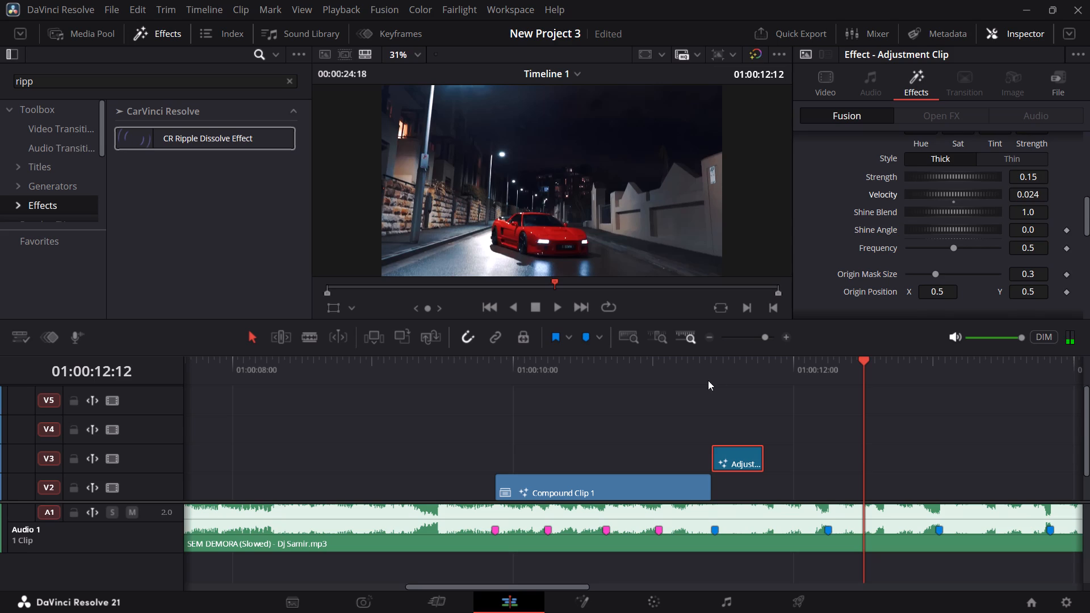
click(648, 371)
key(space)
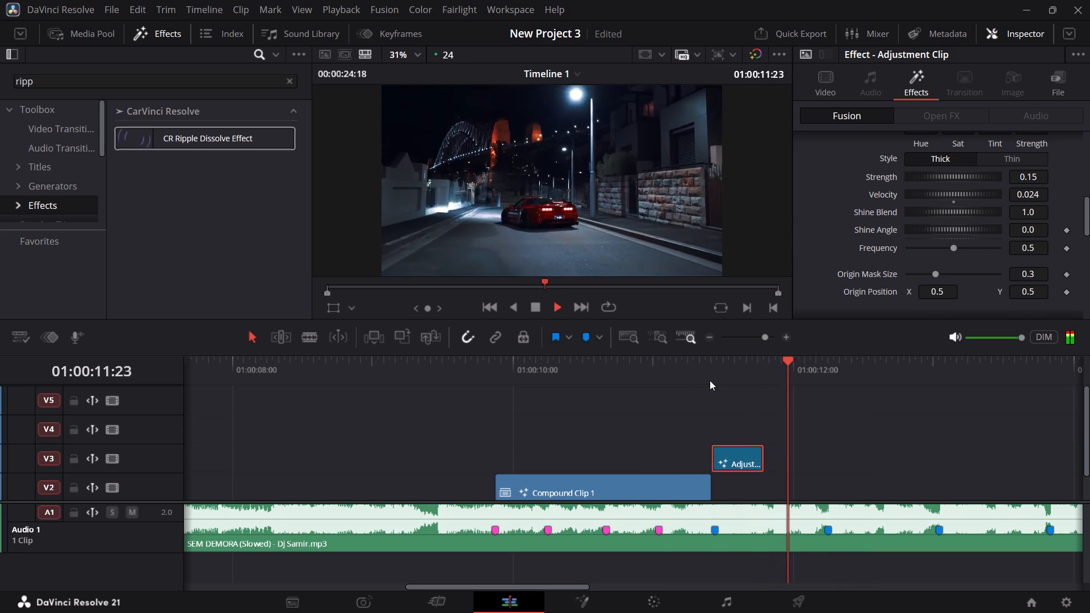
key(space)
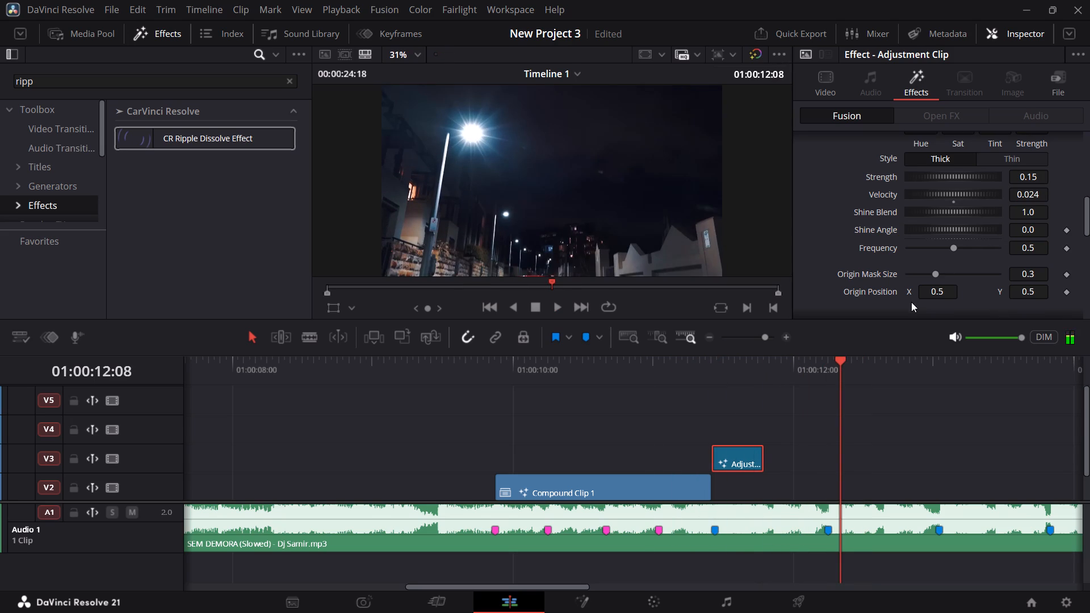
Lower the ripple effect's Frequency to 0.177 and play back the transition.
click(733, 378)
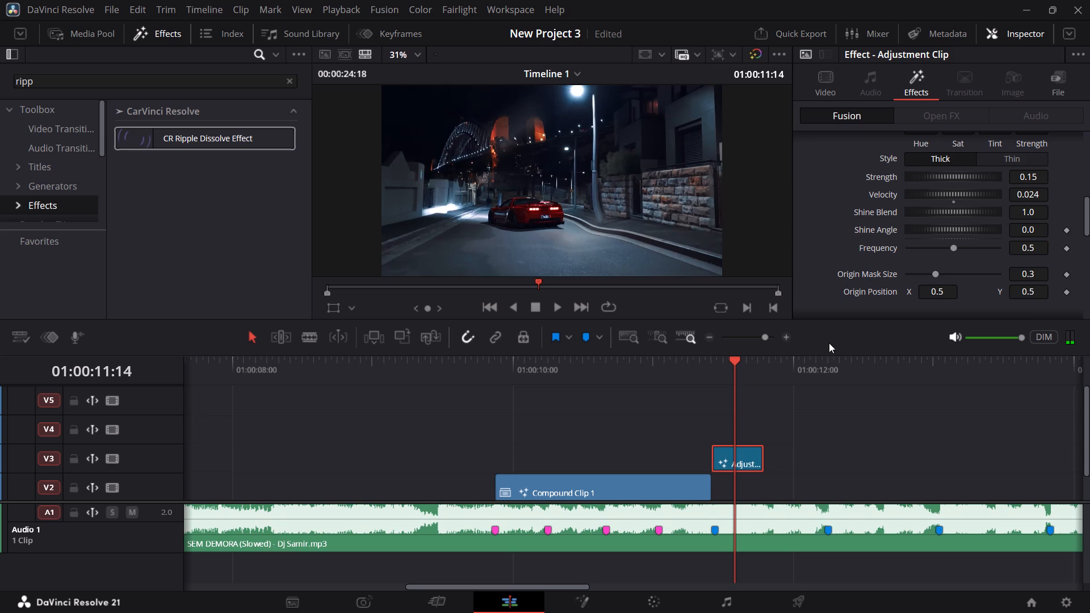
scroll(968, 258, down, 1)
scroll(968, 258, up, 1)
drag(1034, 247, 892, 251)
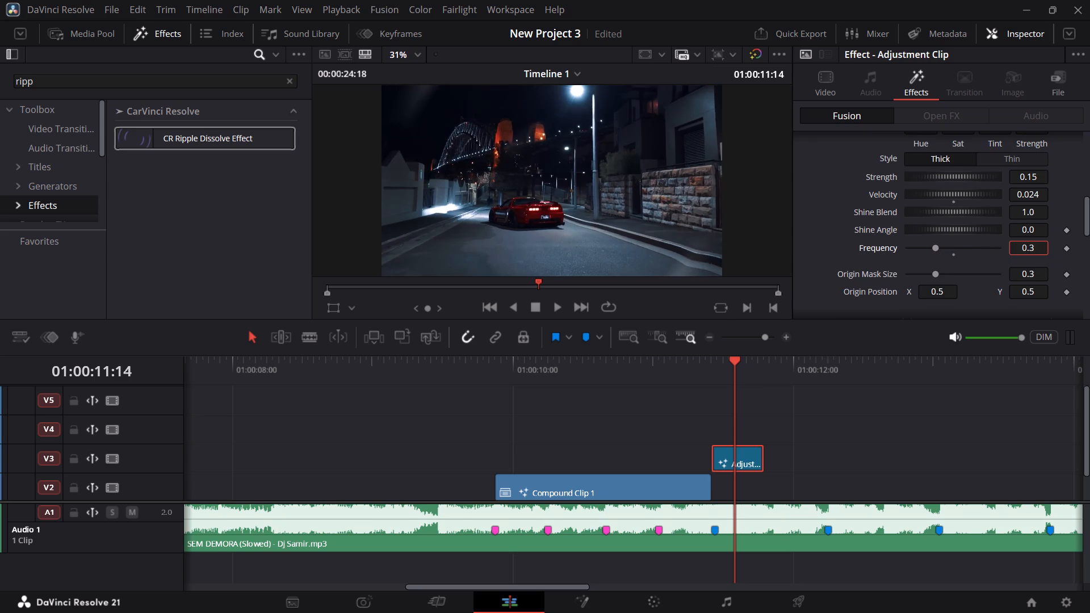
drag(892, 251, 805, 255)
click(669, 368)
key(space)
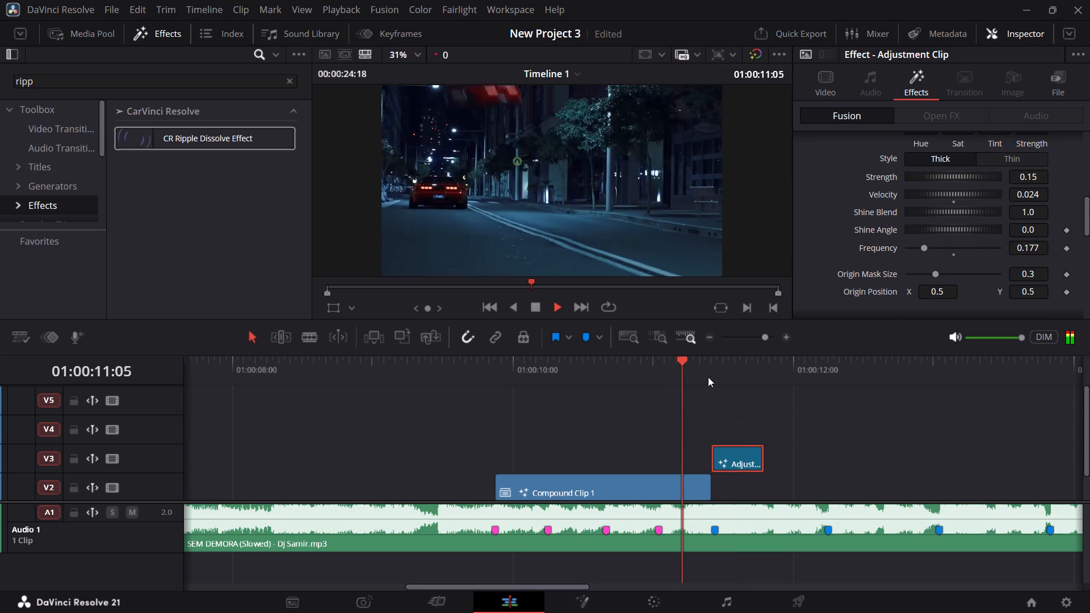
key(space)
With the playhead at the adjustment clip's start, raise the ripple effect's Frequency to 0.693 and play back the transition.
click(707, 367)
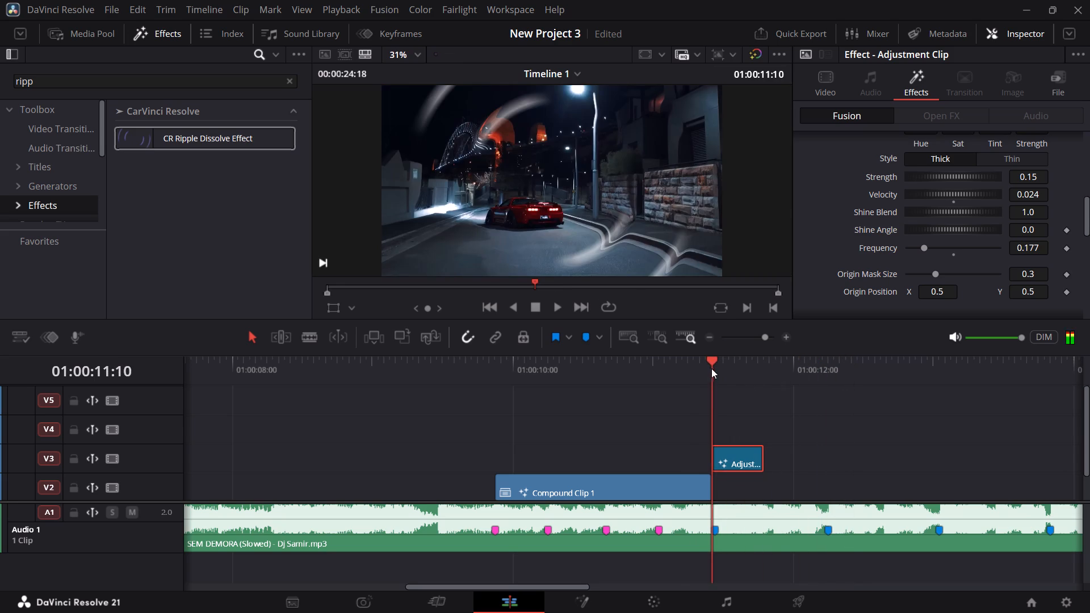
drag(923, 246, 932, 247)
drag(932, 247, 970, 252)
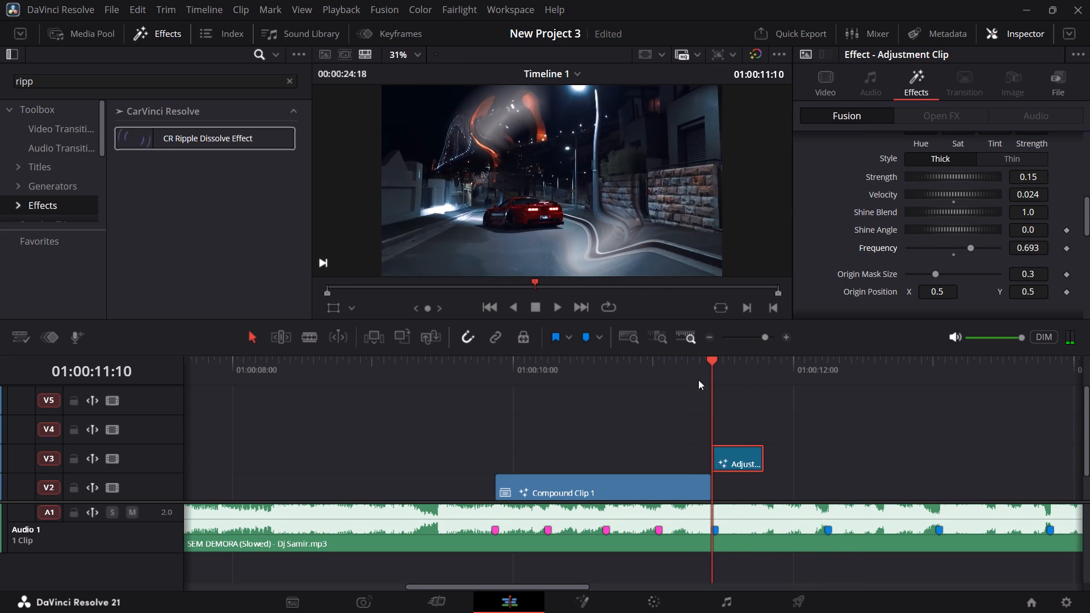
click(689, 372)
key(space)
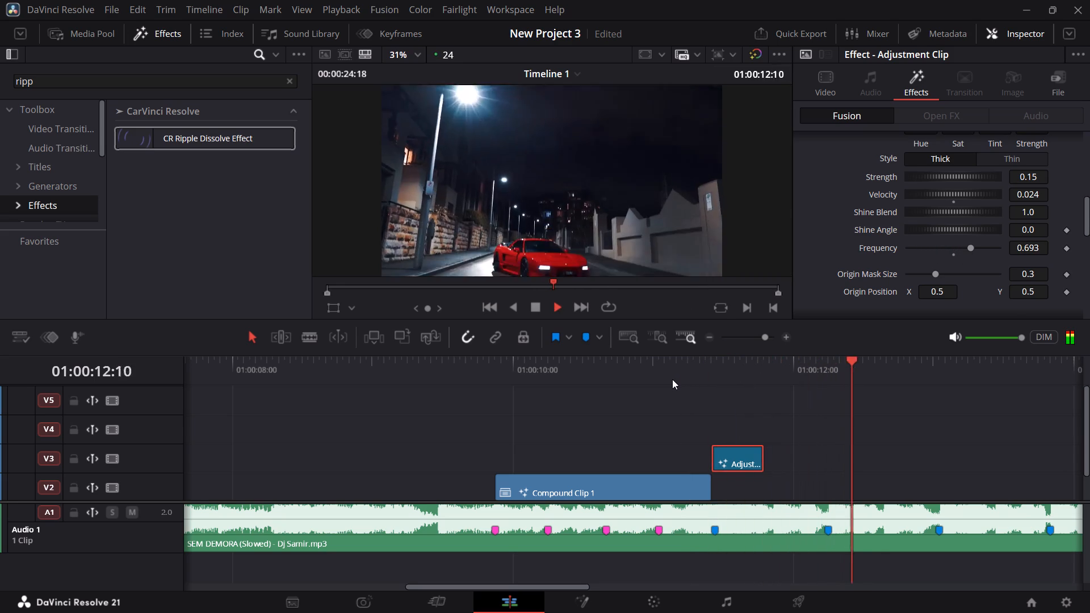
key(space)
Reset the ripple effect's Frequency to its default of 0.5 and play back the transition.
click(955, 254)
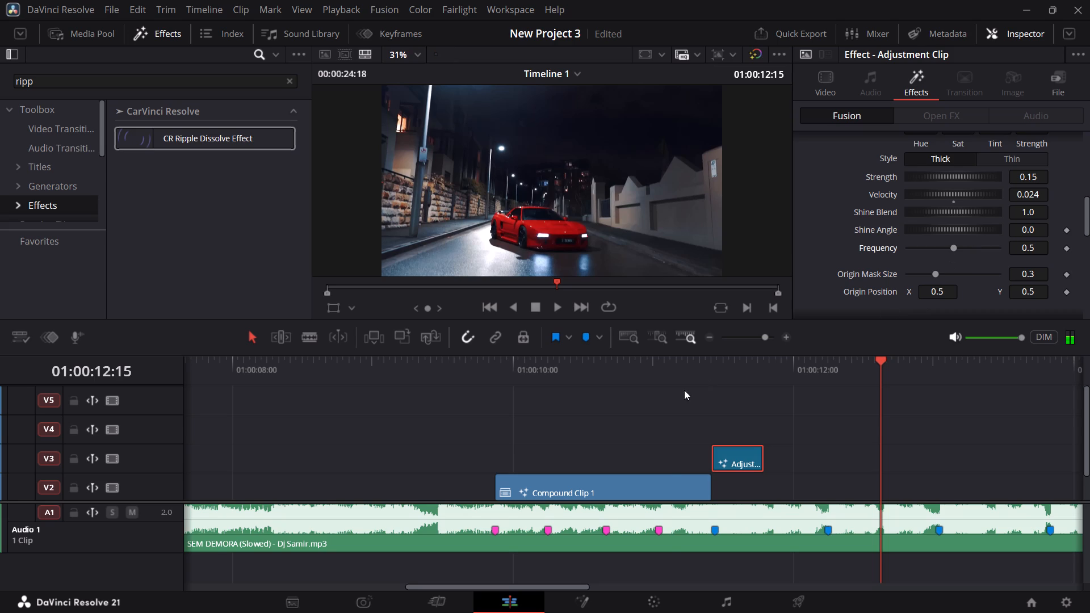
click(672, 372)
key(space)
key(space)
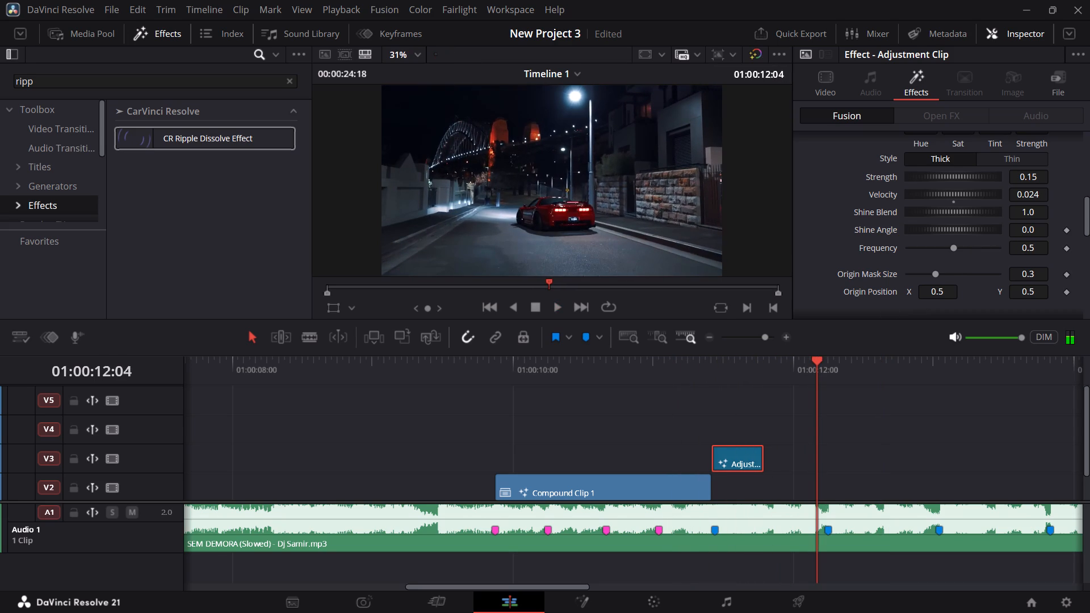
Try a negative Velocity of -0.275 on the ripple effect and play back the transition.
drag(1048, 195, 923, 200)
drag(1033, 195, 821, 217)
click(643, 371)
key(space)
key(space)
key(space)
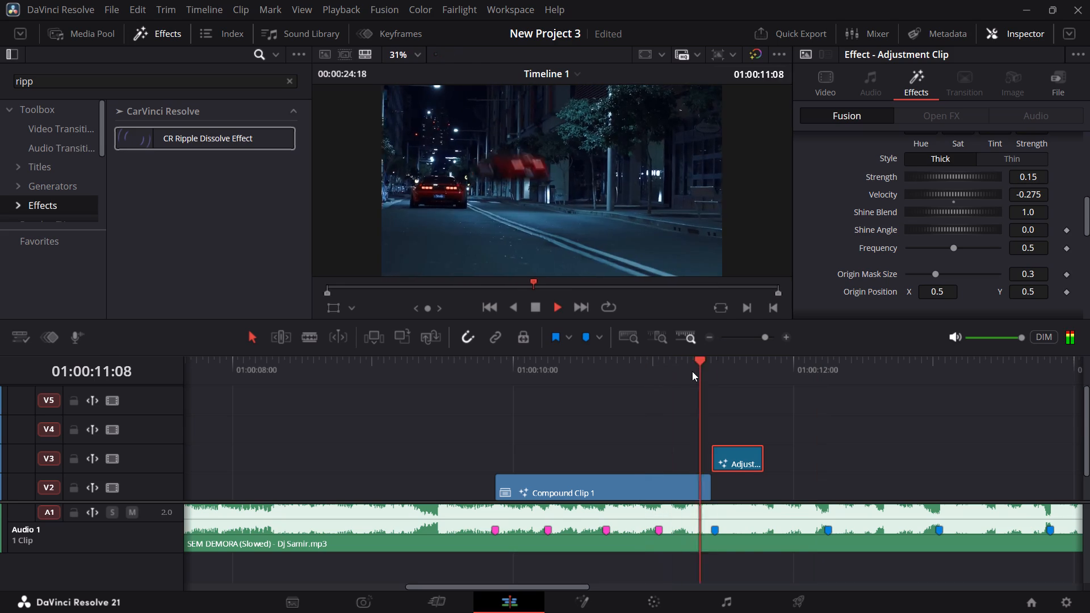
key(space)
Set the ripple effect's Velocity to 0.194 and play back the transition from before Compound Clip 1.
drag(1024, 194, 1055, 196)
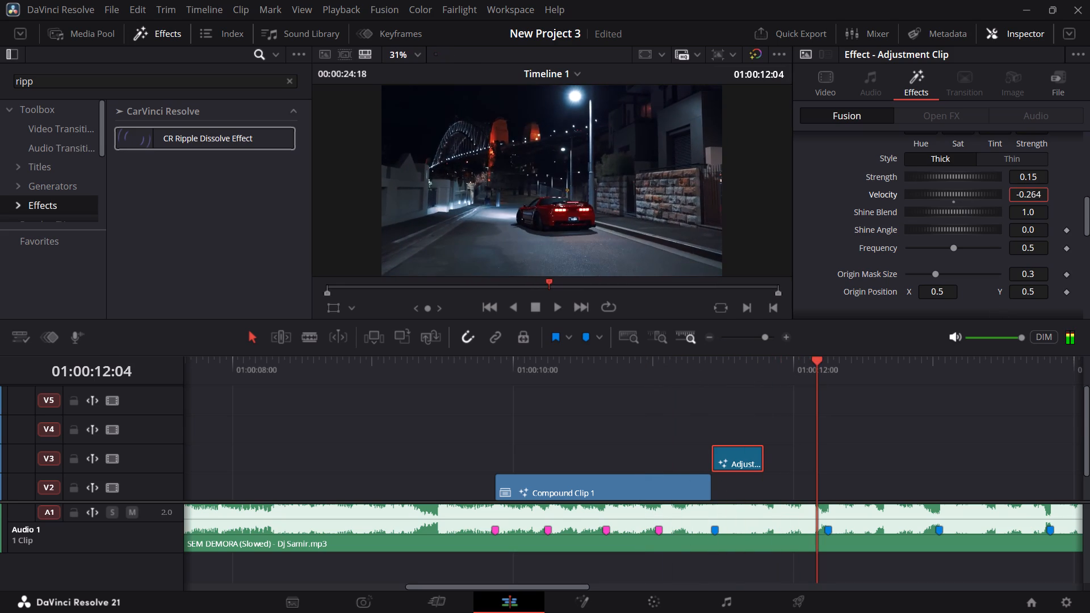
drag(1055, 196, 812, 226)
click(624, 370)
key(space)
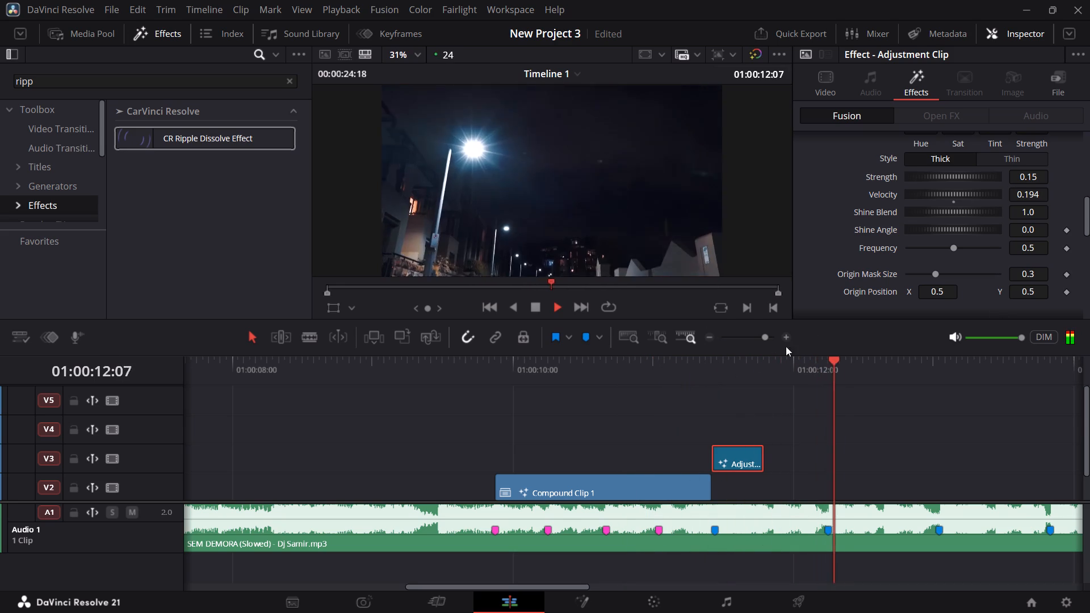
key(space)
click(462, 364)
key(space)
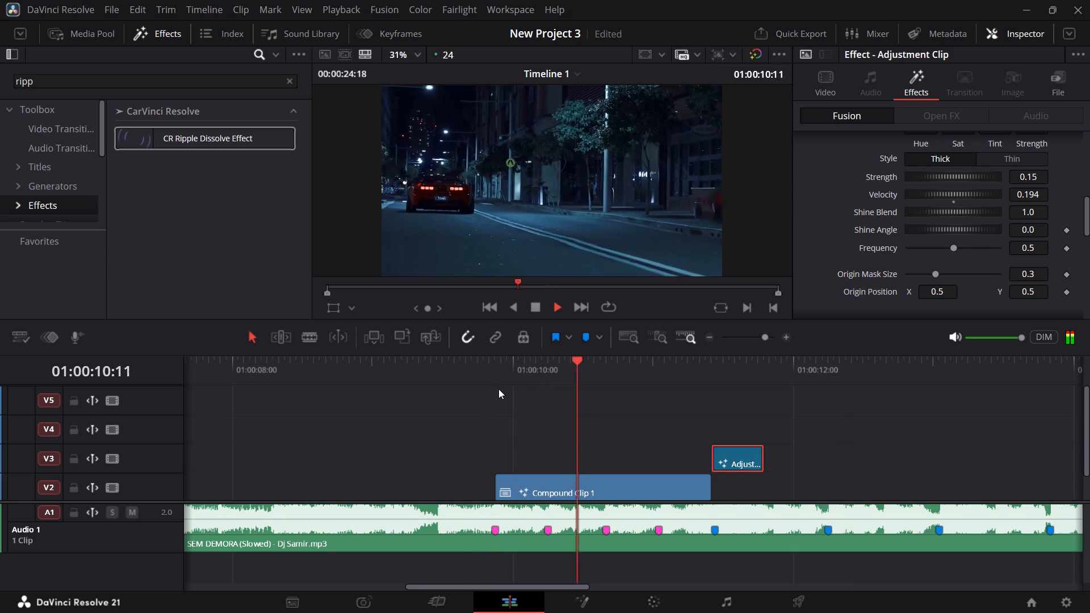
key(space)
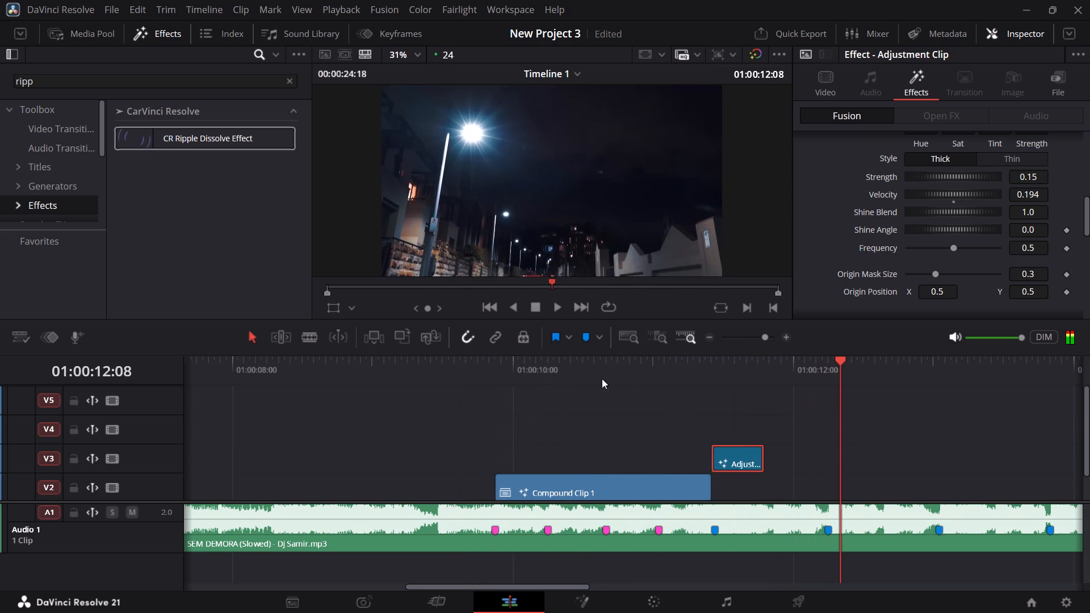
Extend the end of the adjustment clip after Compound Clip 1 to about 01:00:12:00 and play back the transition.
scroll(920, 224, up, 3)
scroll(920, 224, down, 4)
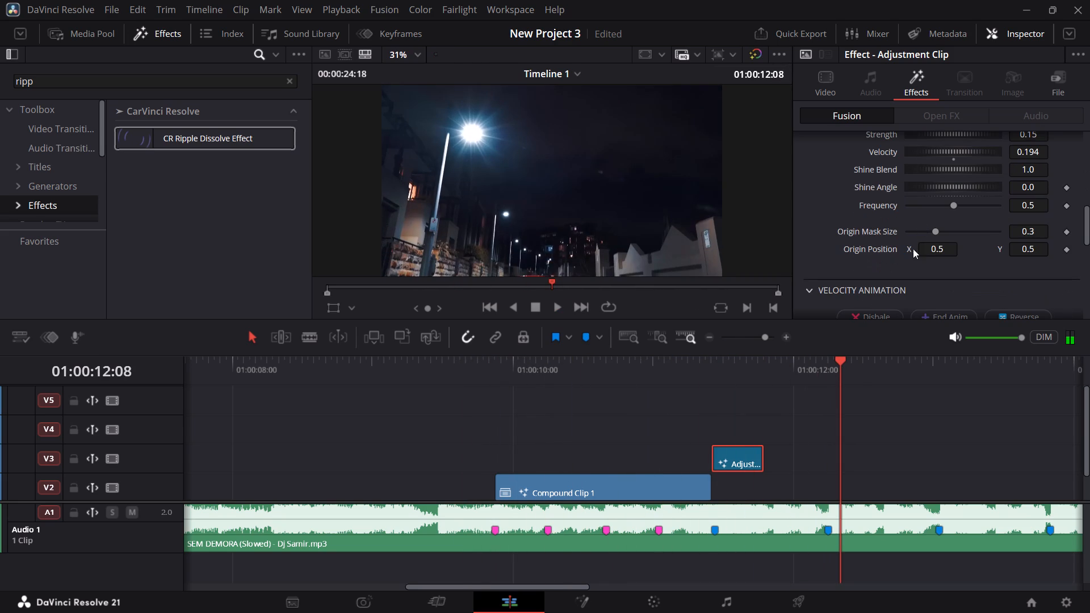
scroll(768, 442, down, 1)
drag(760, 430, 795, 436)
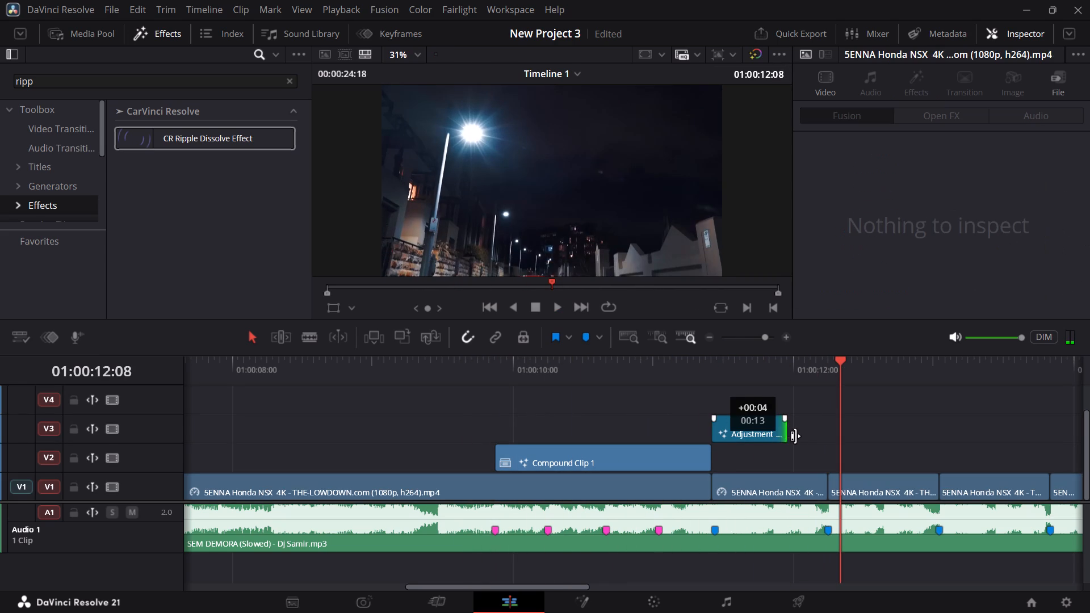
drag(795, 436, 796, 436)
click(700, 370)
key(space)
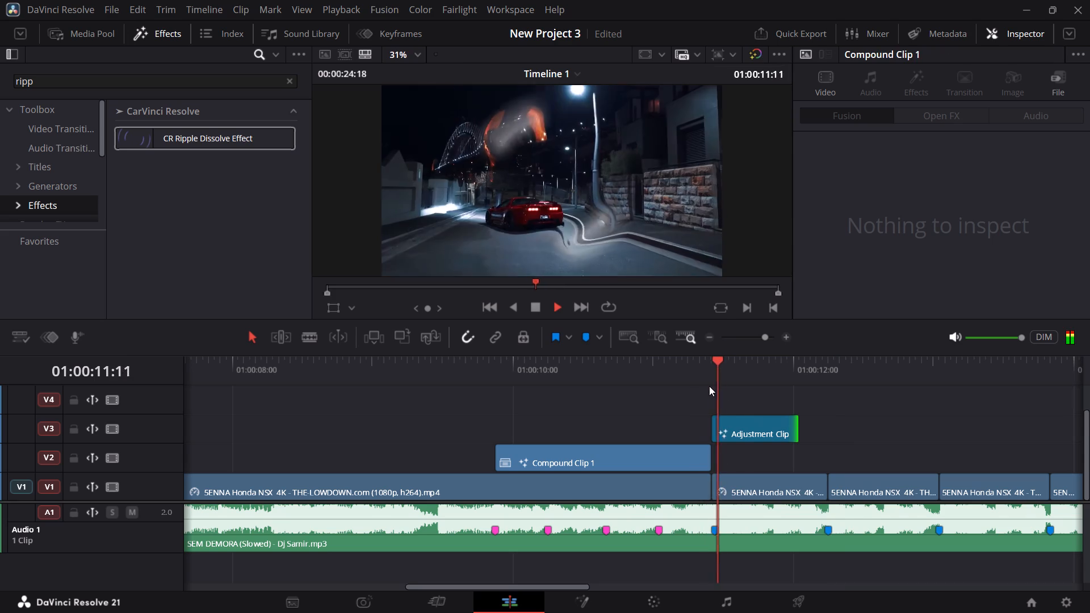
key(space)
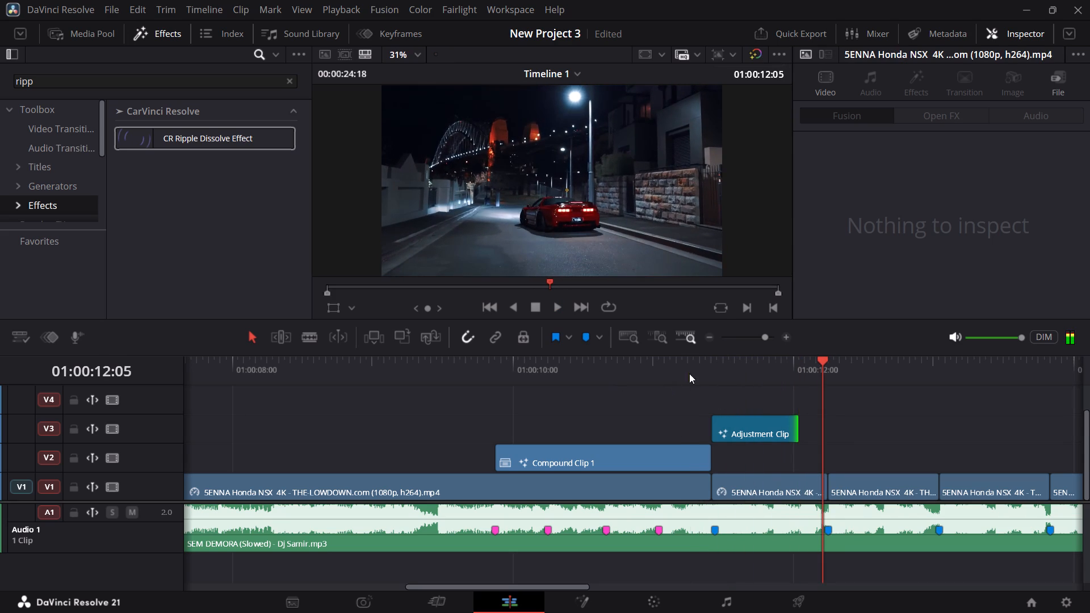
click(689, 373)
key(space)
key(space)
Select the adjustment clip and play back from before Compound Clip 1 through the extended ripple effect.
click(769, 427)
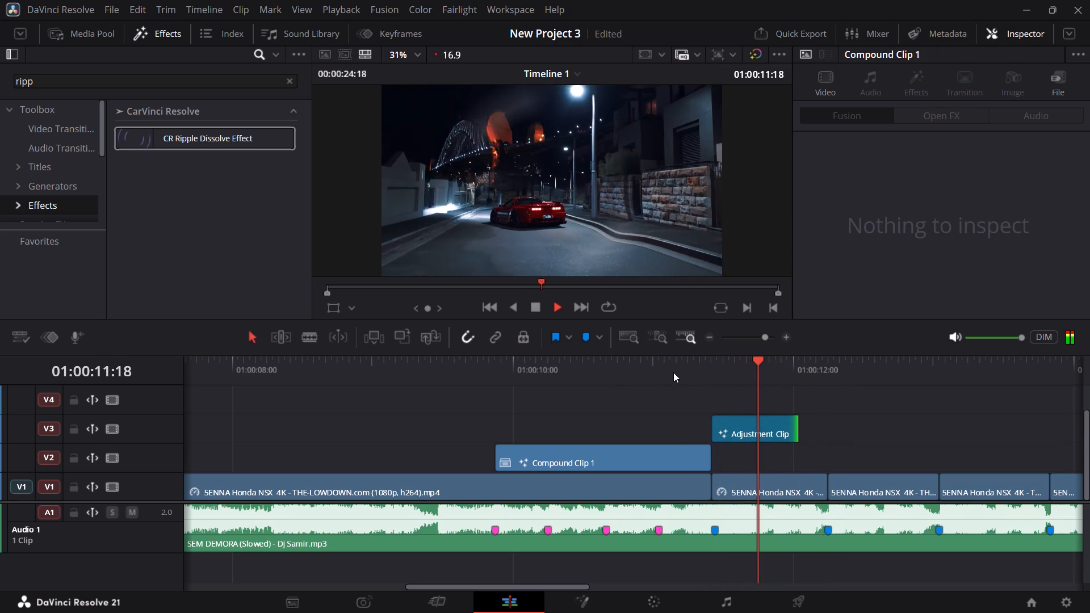
click(766, 431)
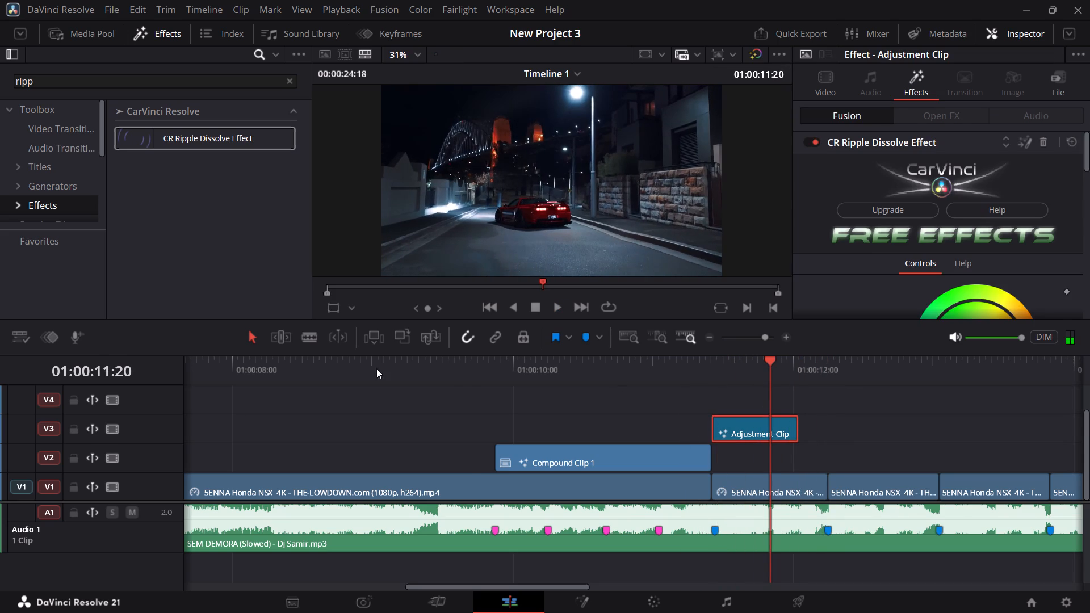
click(469, 379)
key(space)
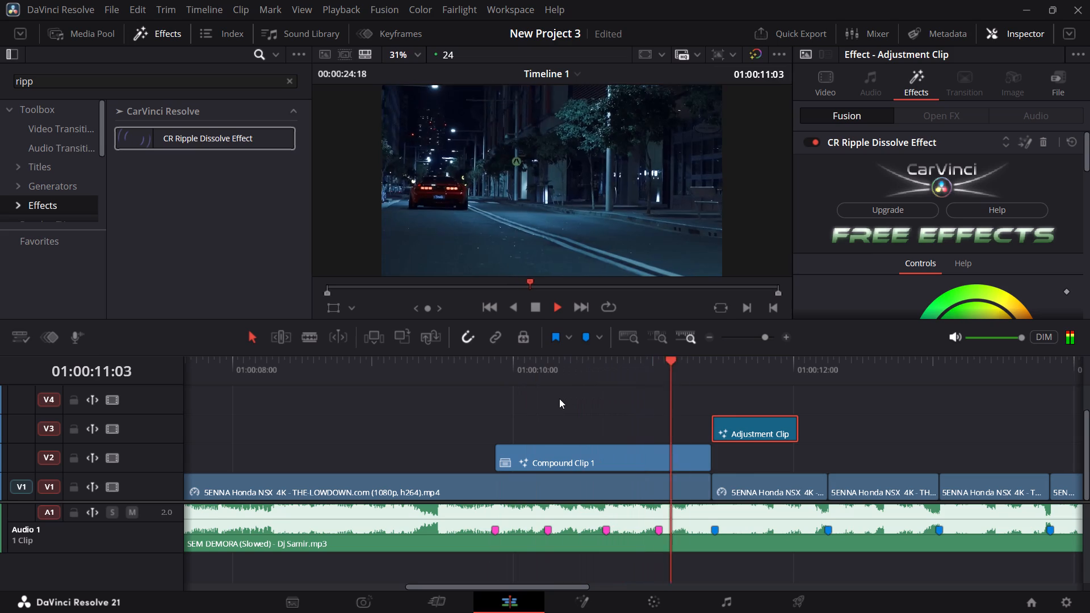
key(space)
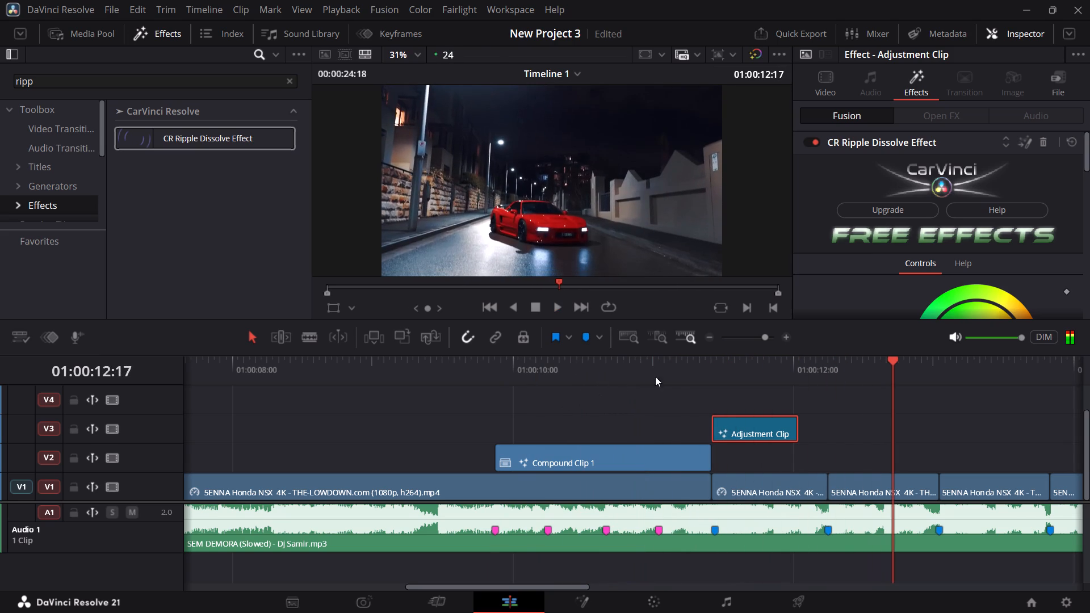
Raise the ripple effect's Strength to 0.254 and play back the transition from the end of Compound Clip 1.
click(940, 118)
scroll(929, 220, down, 1)
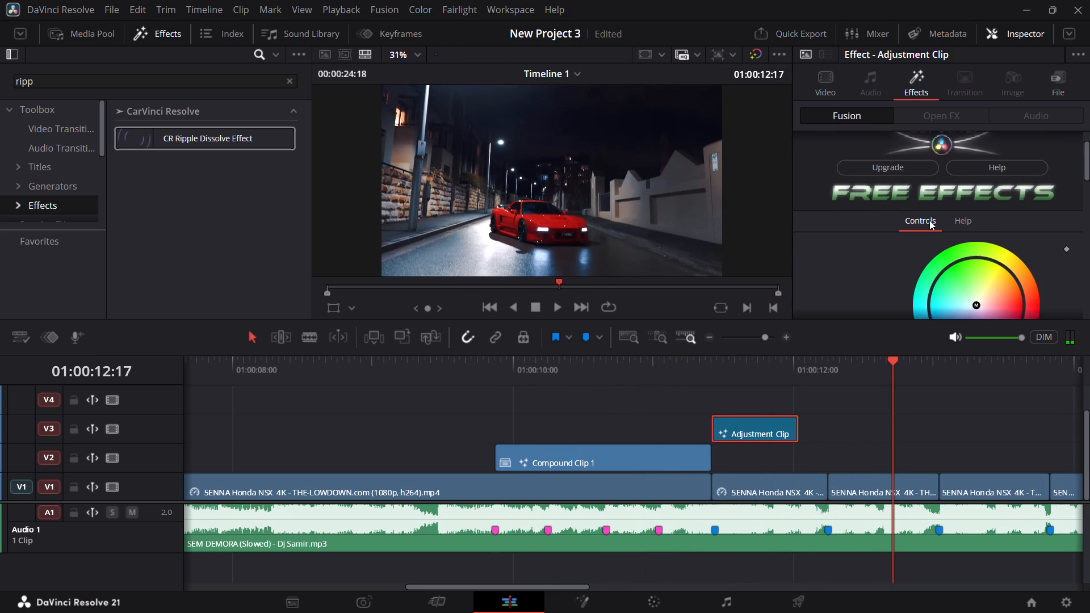
scroll(929, 220, down, 1)
scroll(927, 271, up, 2)
scroll(927, 271, down, 2)
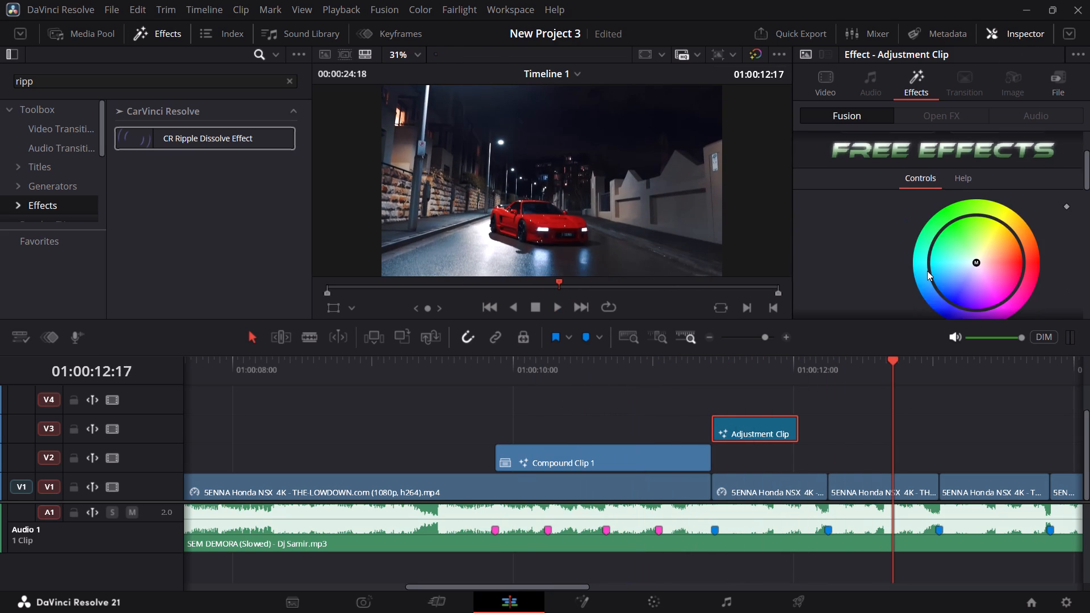
scroll(927, 270, down, 4)
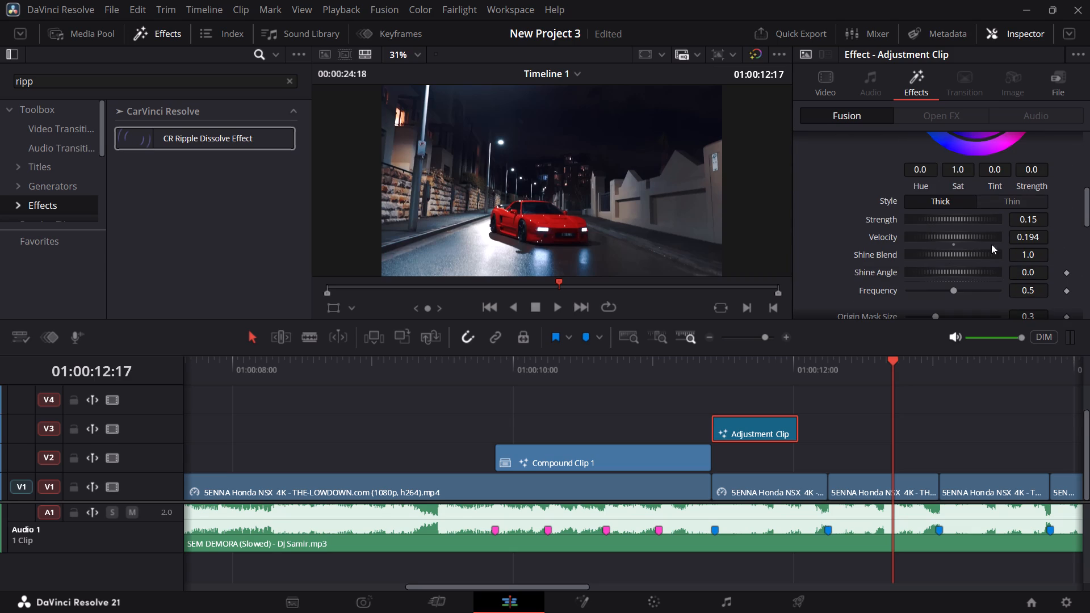
drag(1020, 216, 563, 216)
click(689, 368)
key(space)
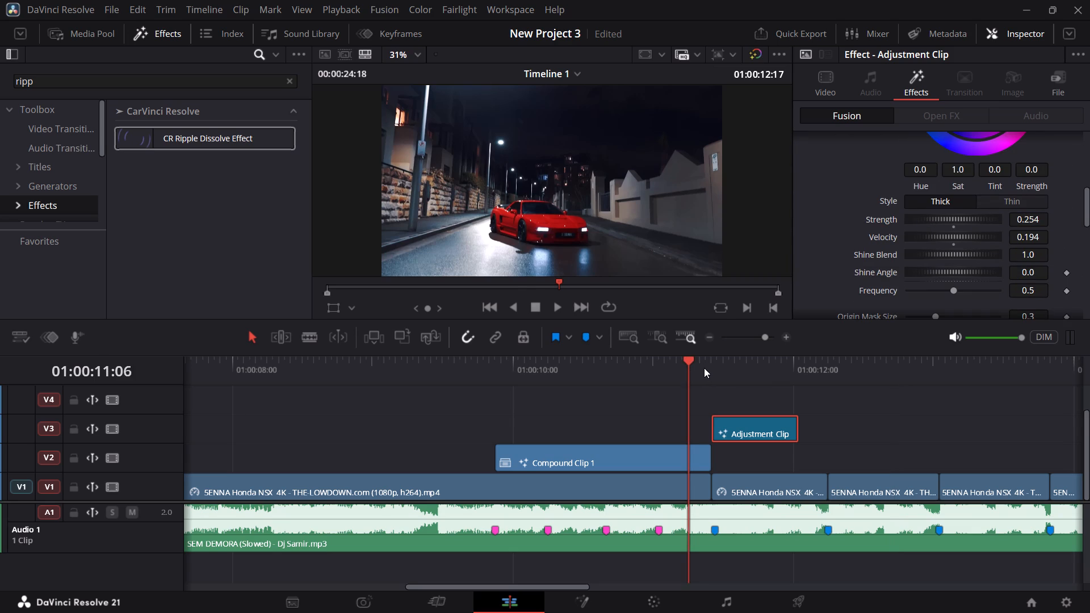
key(space)
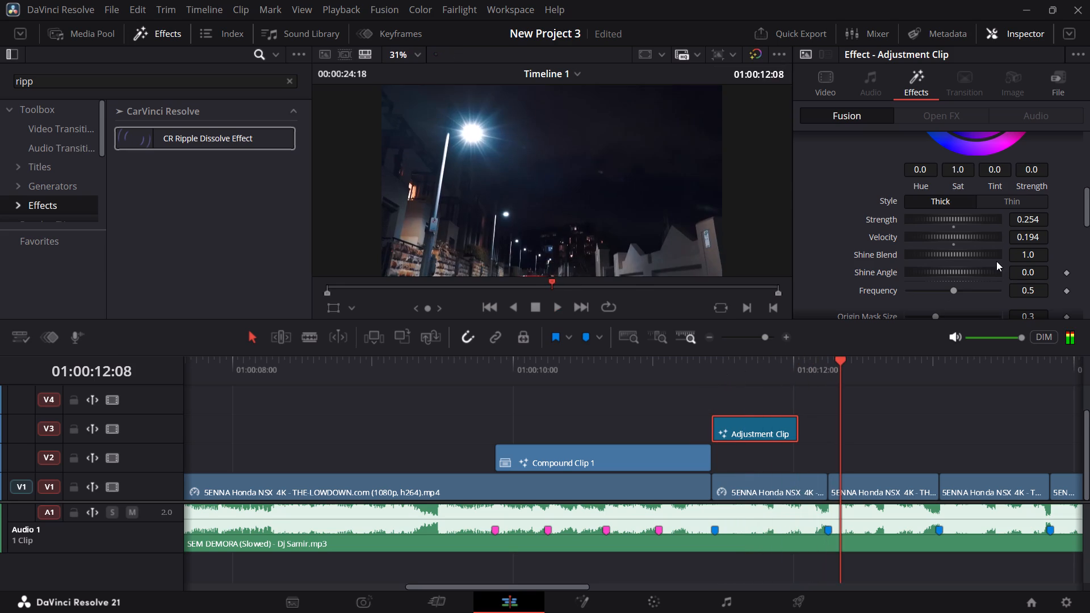
Set the ripple effect's Shine Blend to 1.037 and play back the transition.
drag(1028, 255, 1055, 255)
click(673, 375)
key(space)
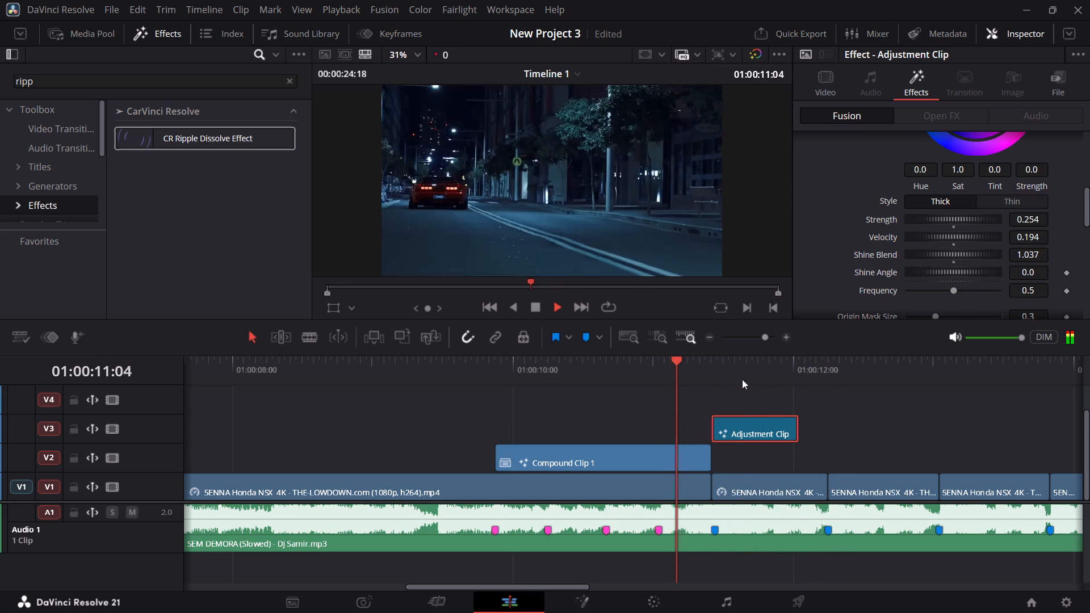
key(space)
Try the Reverse option in the ripple effect's Velocity Animation and play back from the adjustment clip's start.
scroll(961, 279, down, 1)
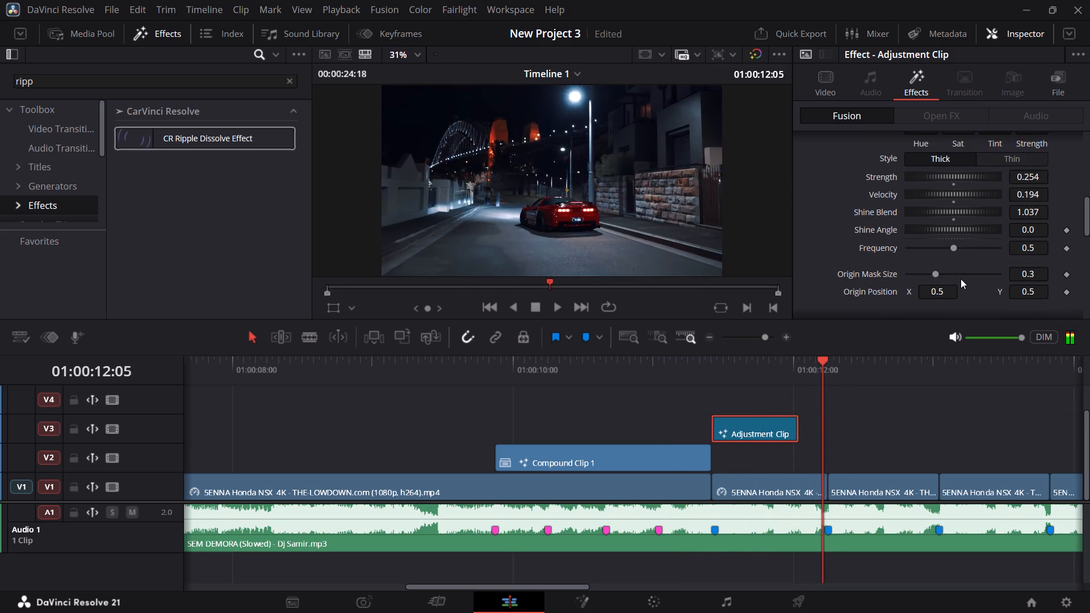
scroll(961, 279, down, 3)
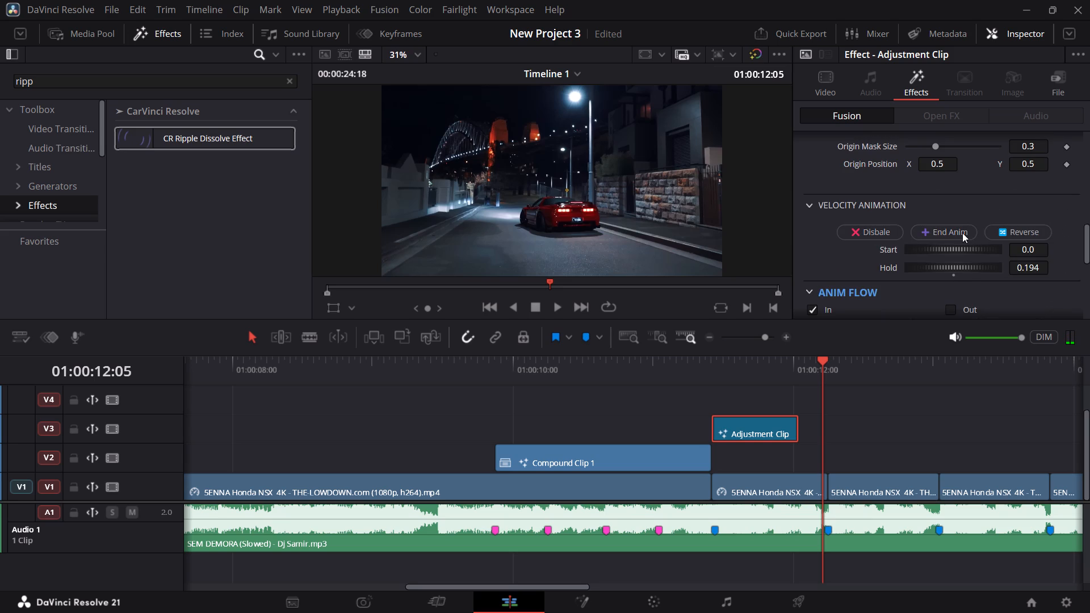
click(1024, 229)
scroll(968, 298, down, 1)
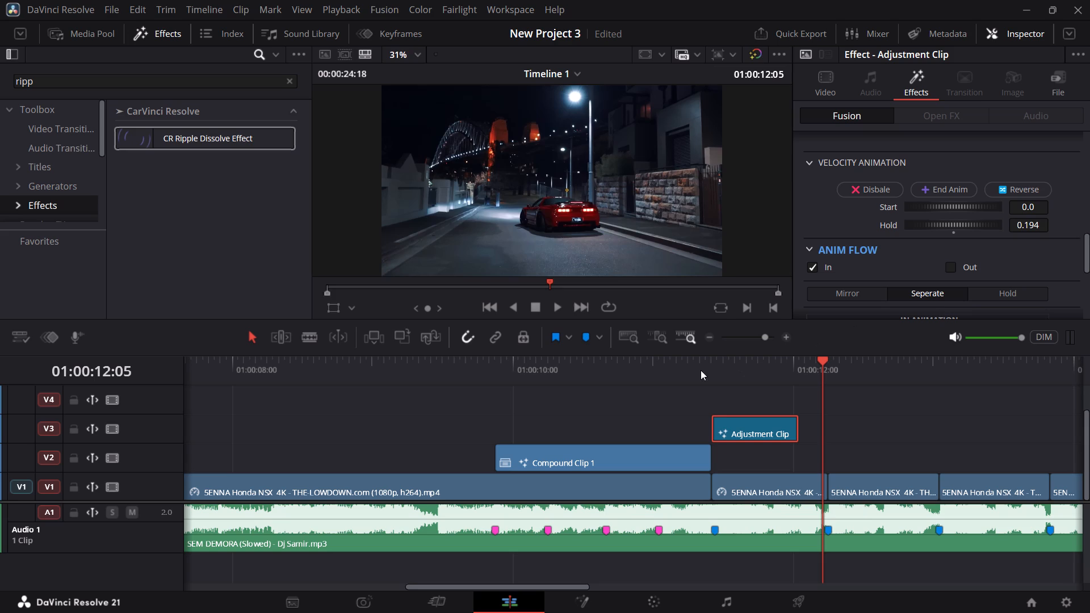
click(719, 370)
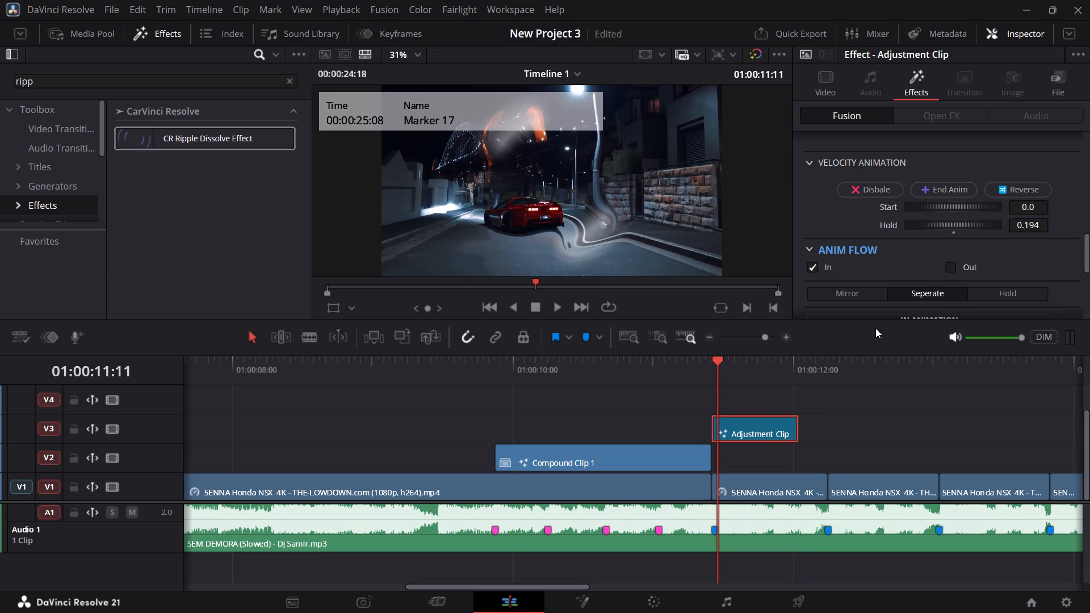
key(space)
key(space)
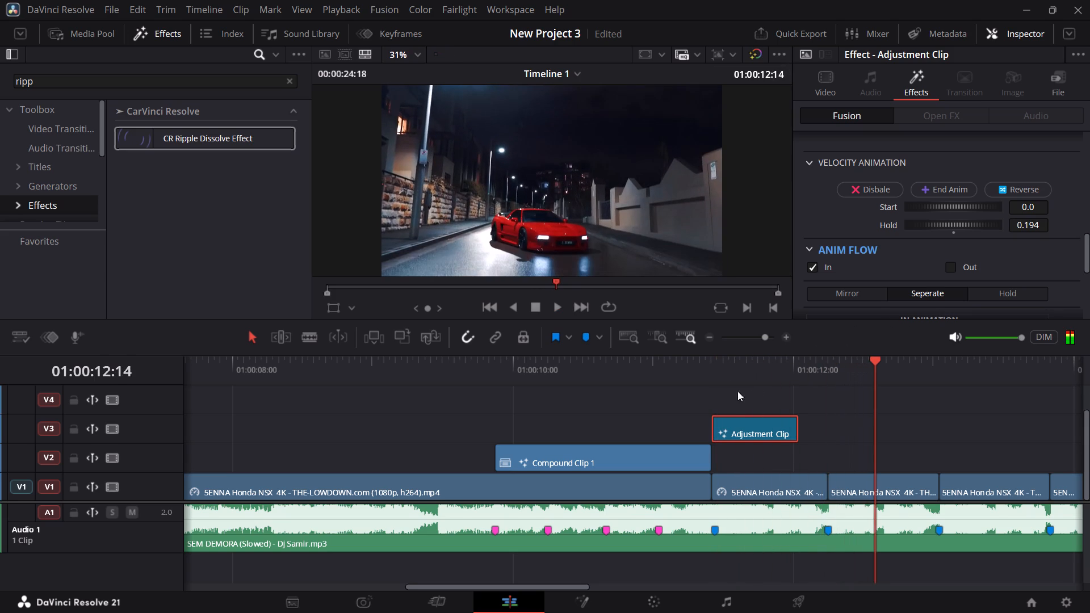
Raise the Velocity Animation's Hold value to 0.452 and play back the transition from before the adjustment clip.
click(723, 375)
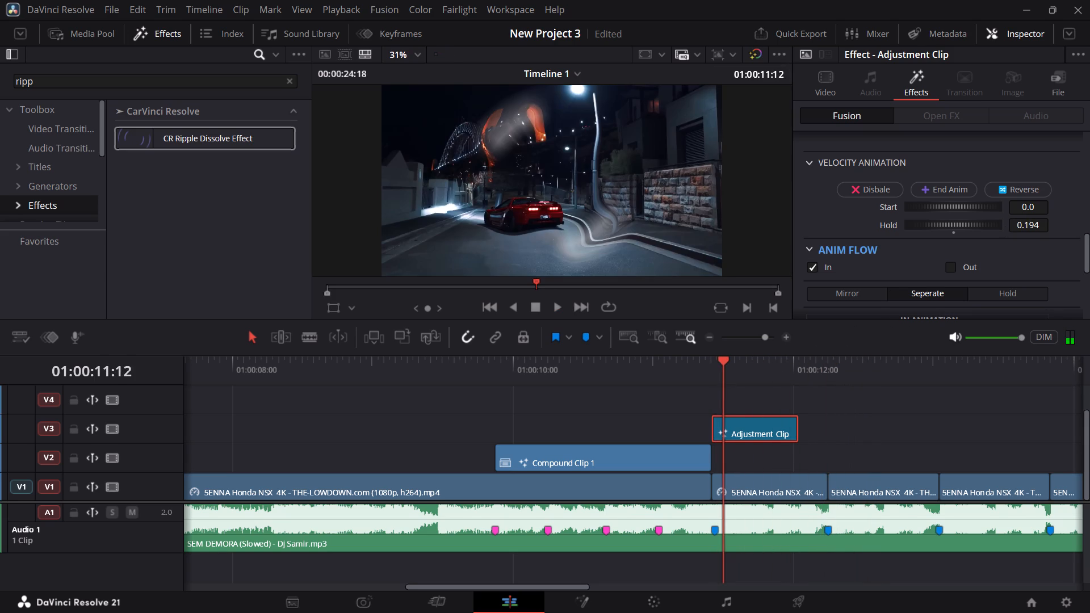
drag(1016, 225, 1024, 225)
drag(1024, 225, 669, 227)
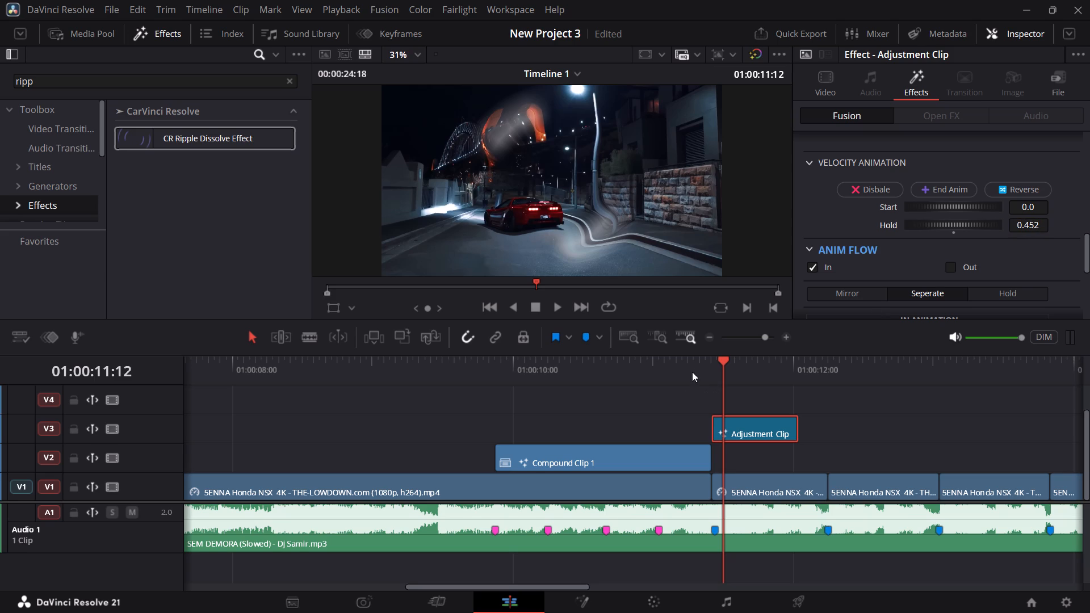
click(692, 368)
key(space)
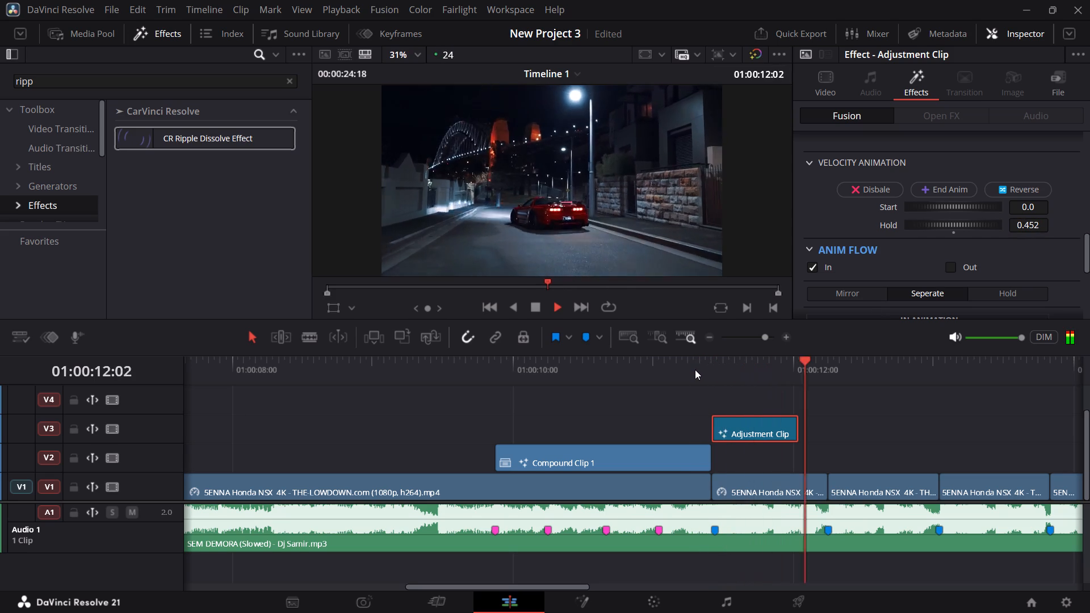
Replay the transition several times from different points within Compound Clip 1 to examine the ripple's timing and look.
click(697, 370)
click(698, 370)
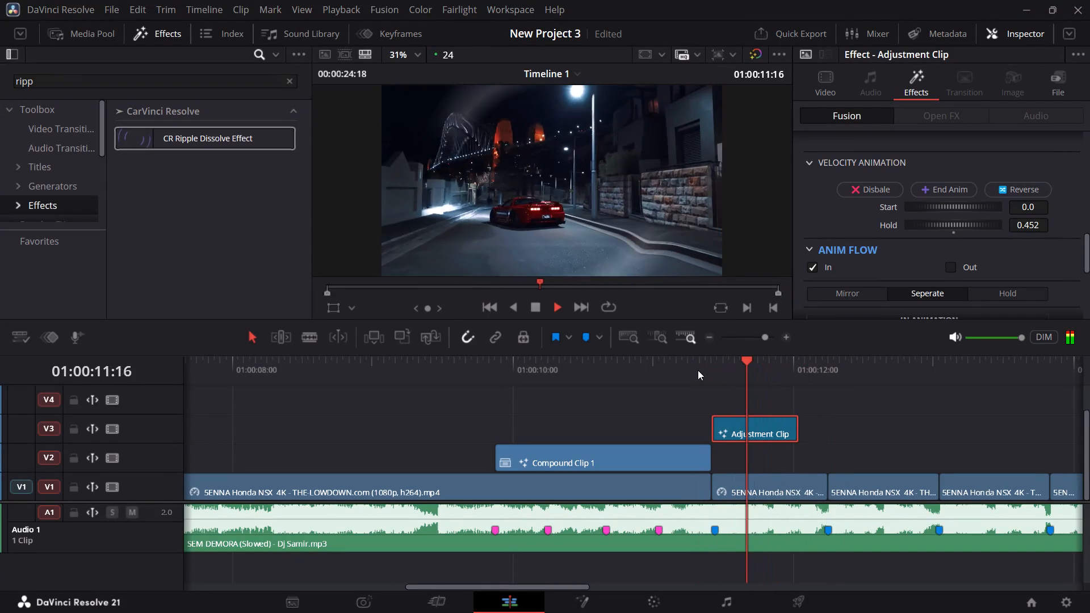
click(698, 370)
click(641, 371)
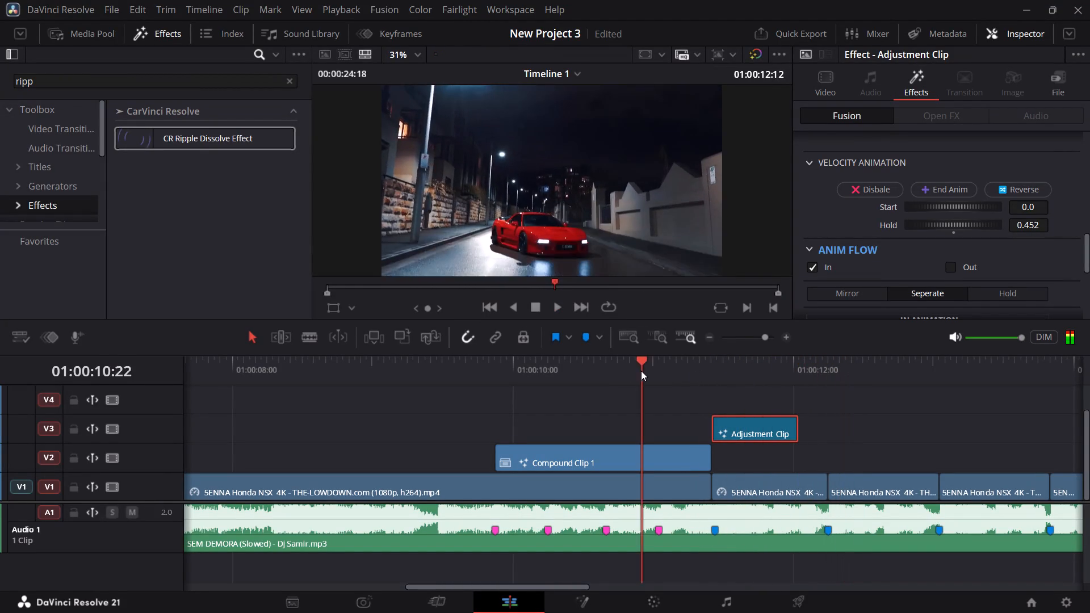
key(space)
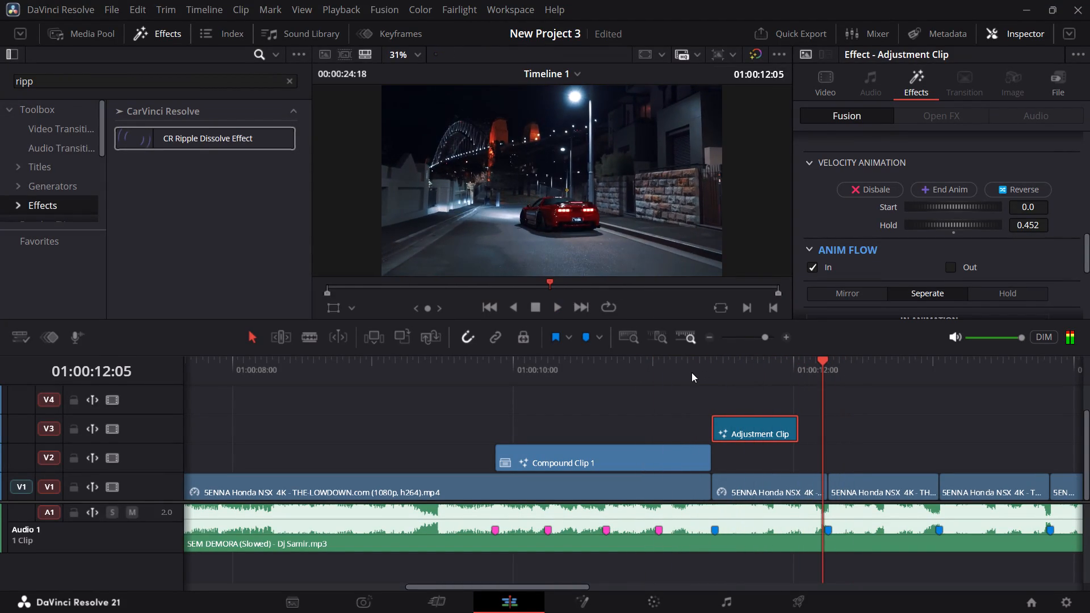
click(691, 372)
key(space)
key(space)
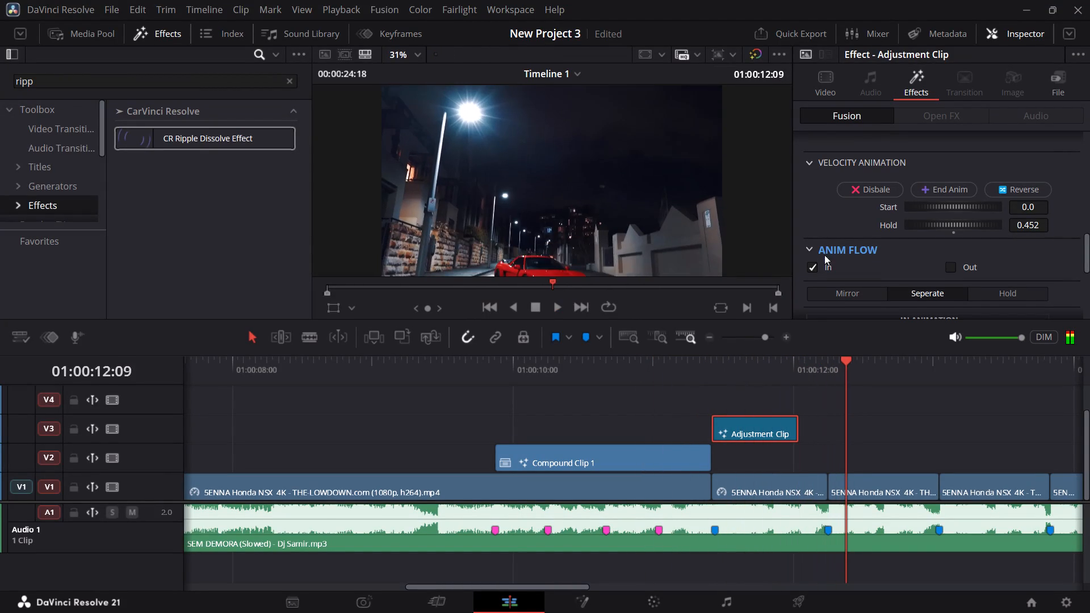
click(644, 373)
key(space)
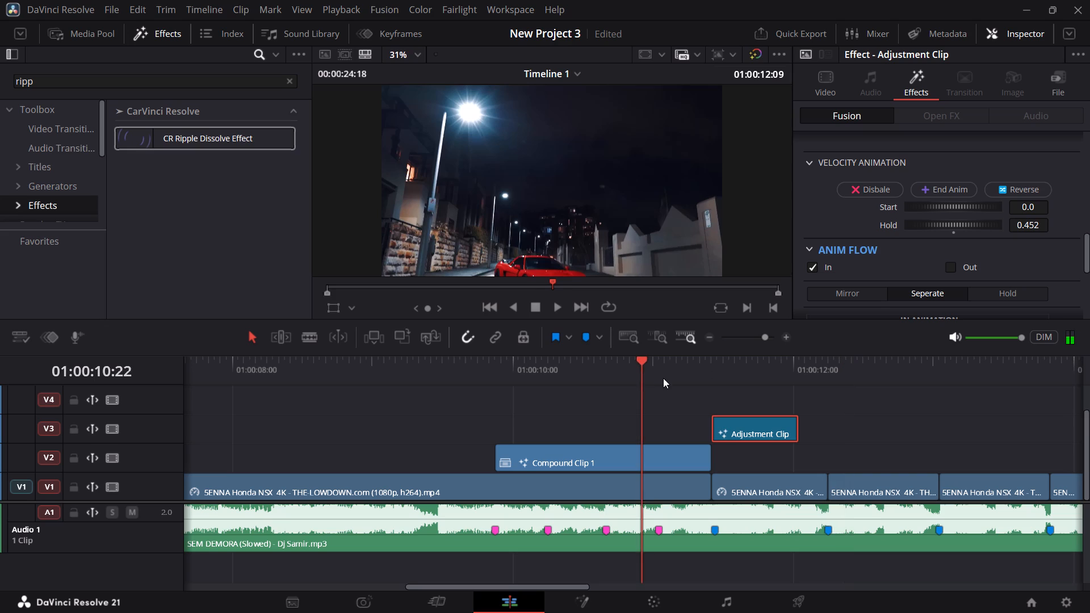
key(space)
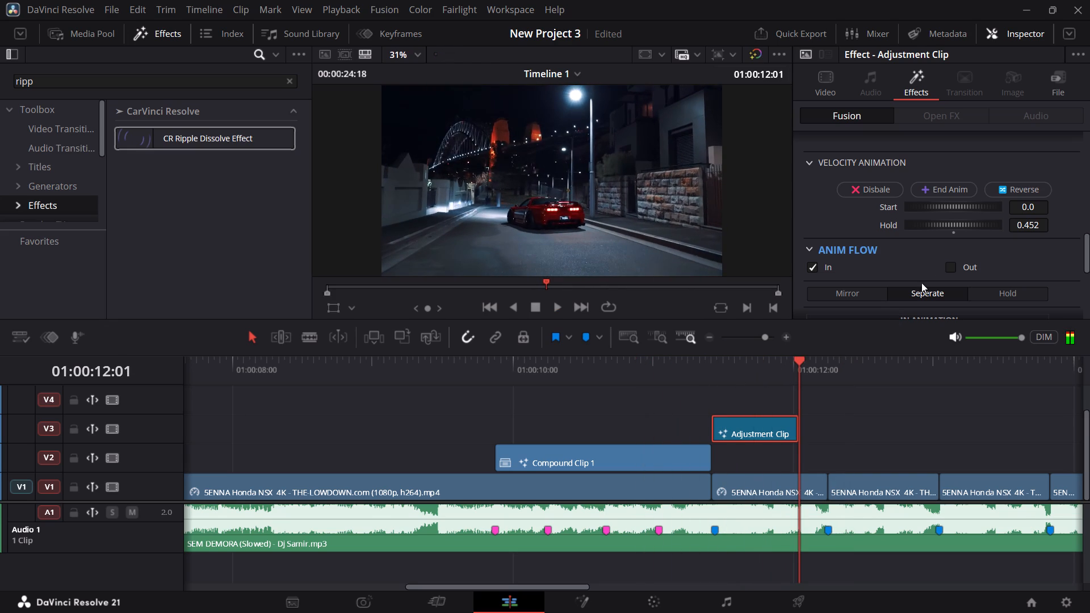
Enable the Out animation in the ripple effect's Anim Flow and play back the transition from within Compound Clip 1.
scroll(927, 271, down, 2)
click(949, 182)
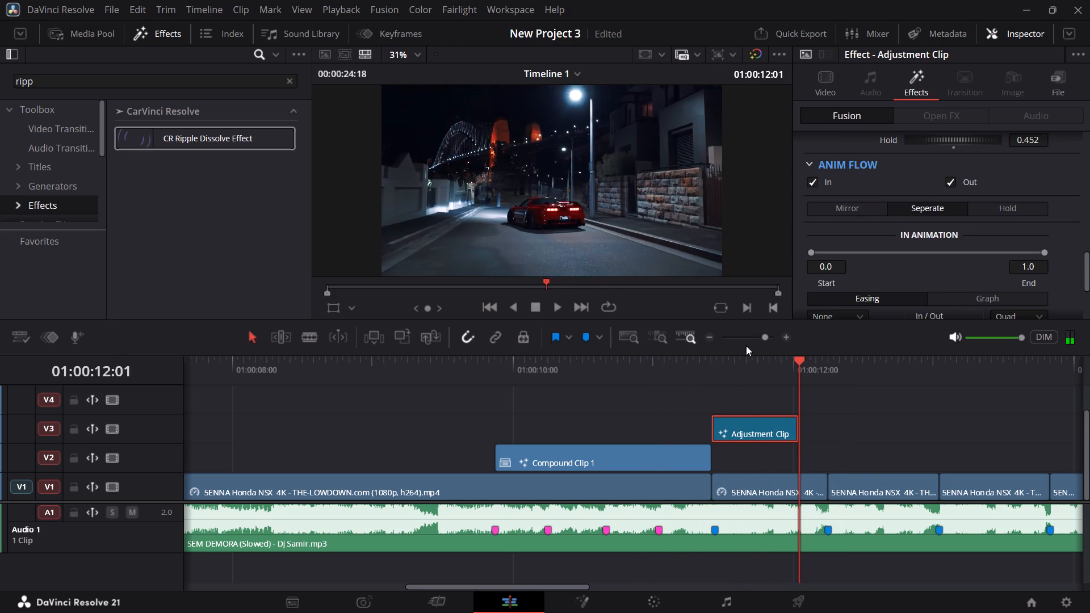
click(677, 378)
key(space)
key(space)
click(600, 372)
key(space)
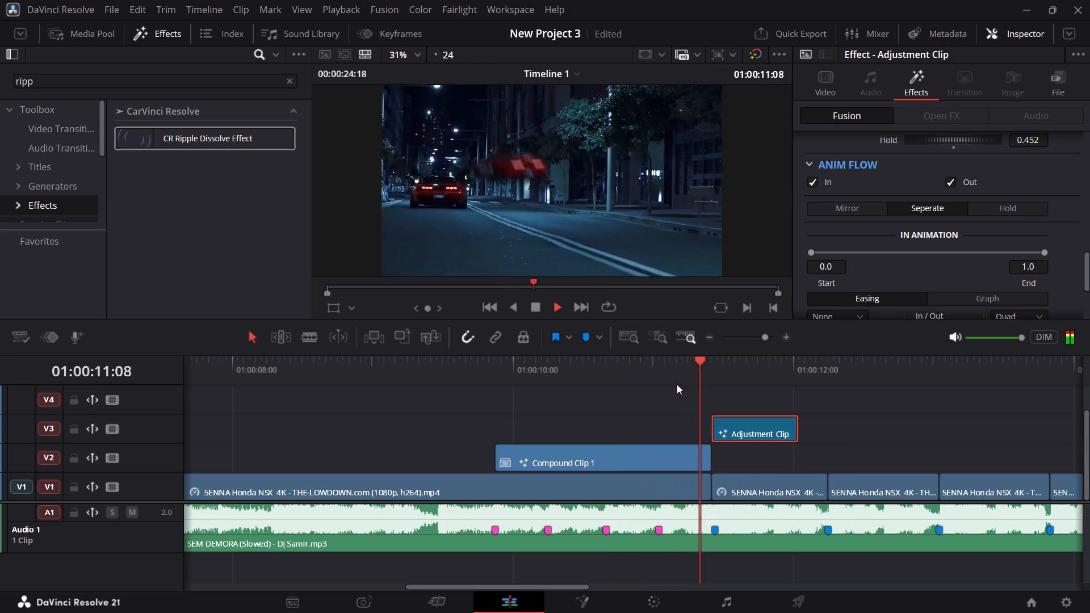
key(space)
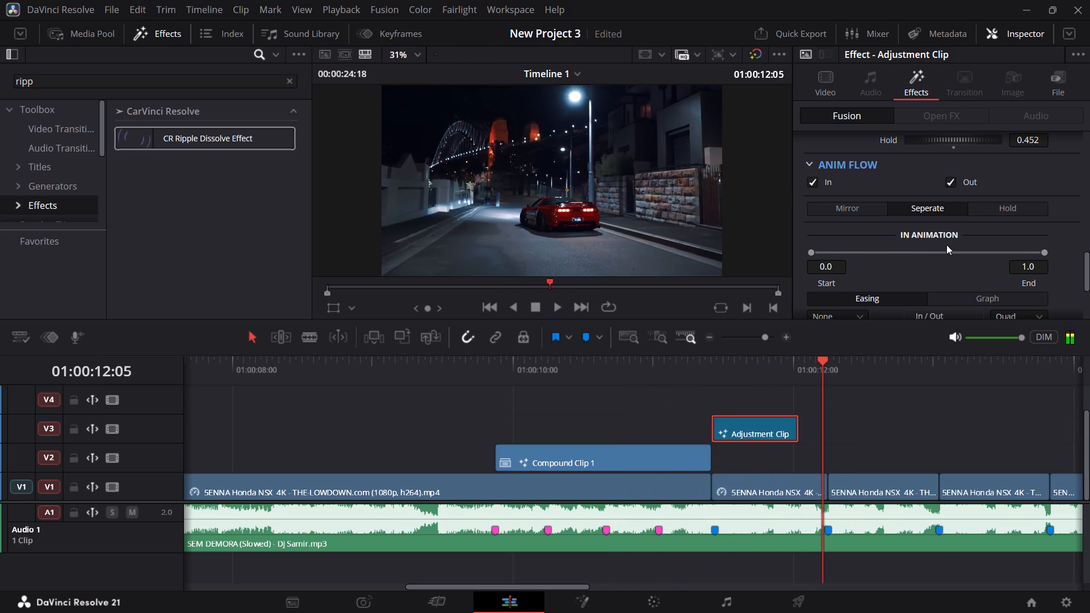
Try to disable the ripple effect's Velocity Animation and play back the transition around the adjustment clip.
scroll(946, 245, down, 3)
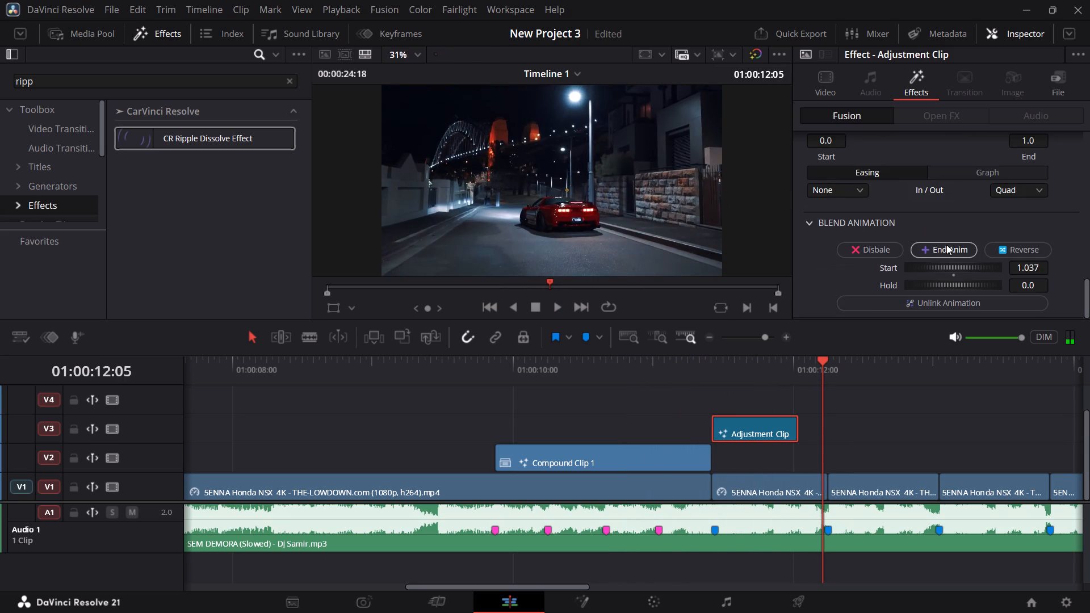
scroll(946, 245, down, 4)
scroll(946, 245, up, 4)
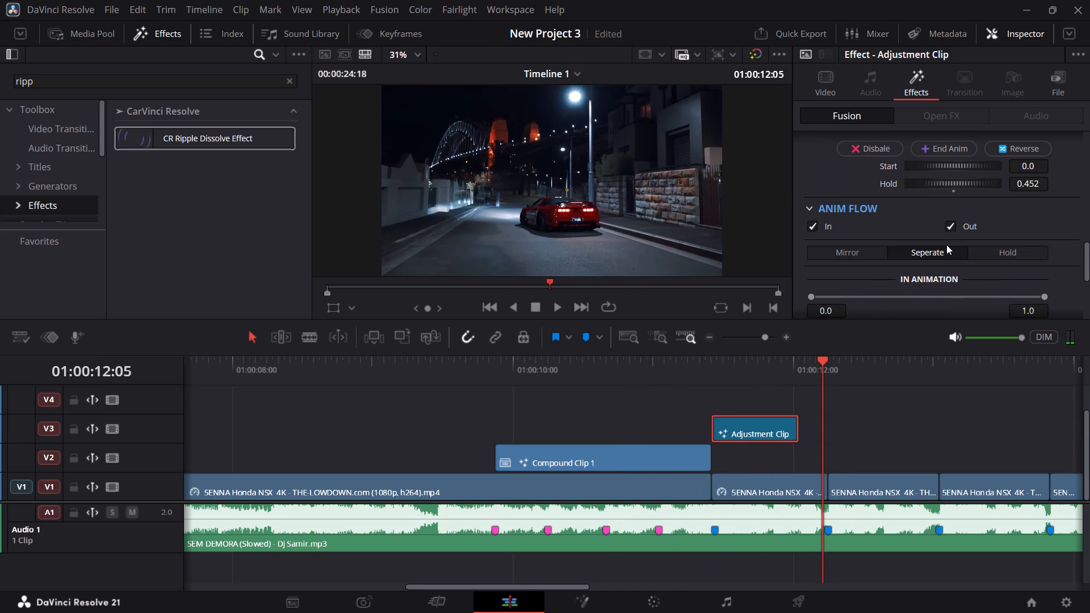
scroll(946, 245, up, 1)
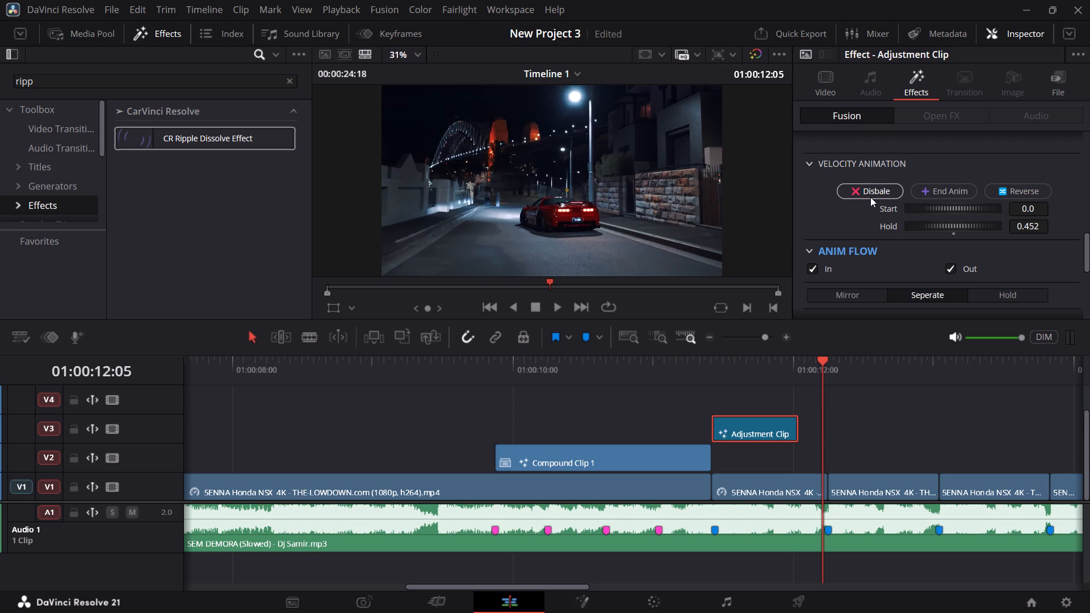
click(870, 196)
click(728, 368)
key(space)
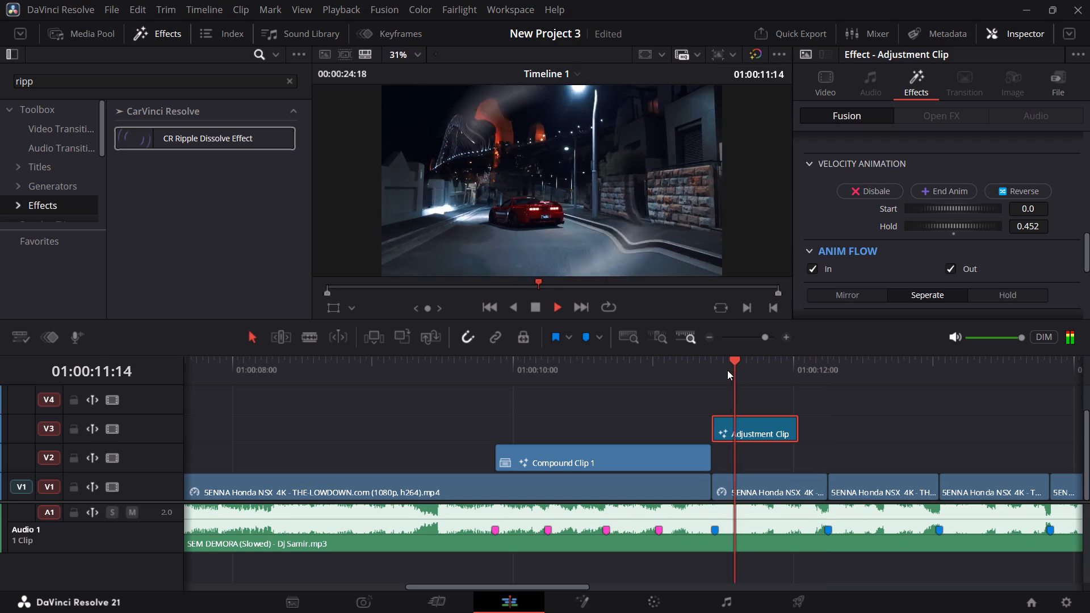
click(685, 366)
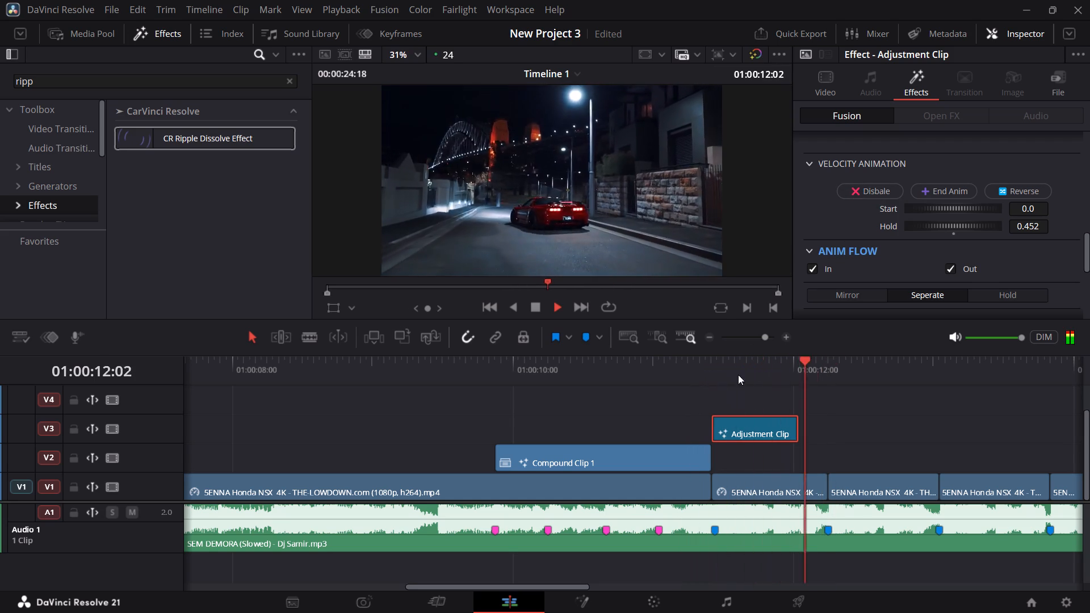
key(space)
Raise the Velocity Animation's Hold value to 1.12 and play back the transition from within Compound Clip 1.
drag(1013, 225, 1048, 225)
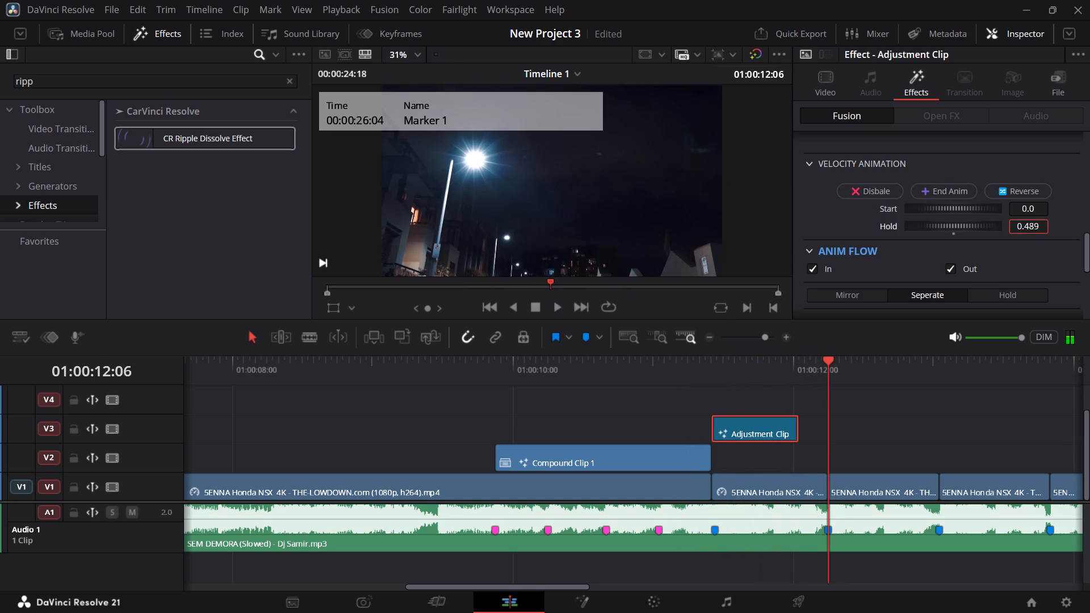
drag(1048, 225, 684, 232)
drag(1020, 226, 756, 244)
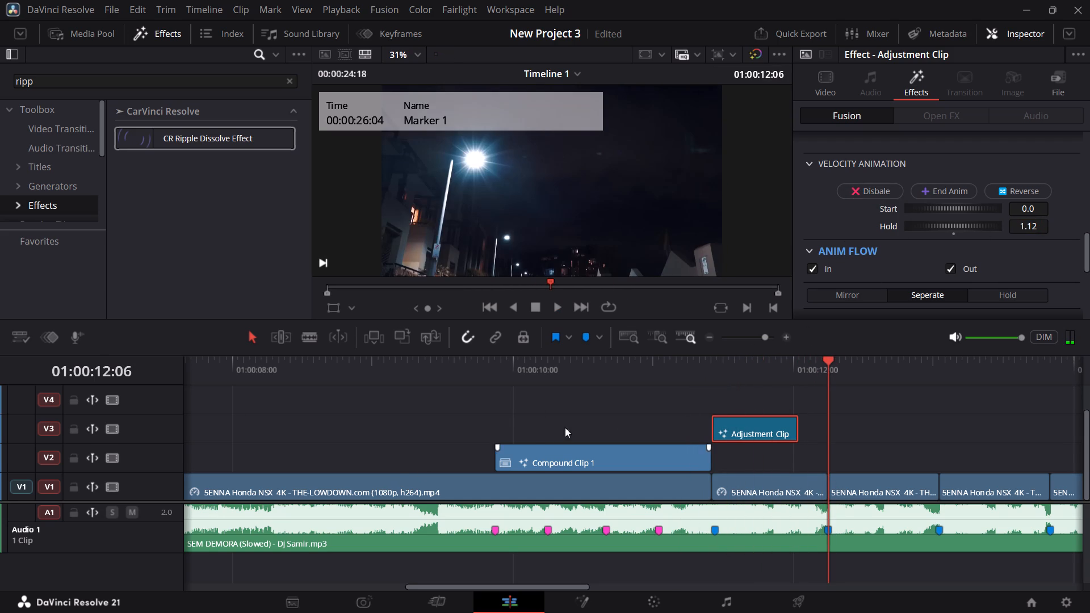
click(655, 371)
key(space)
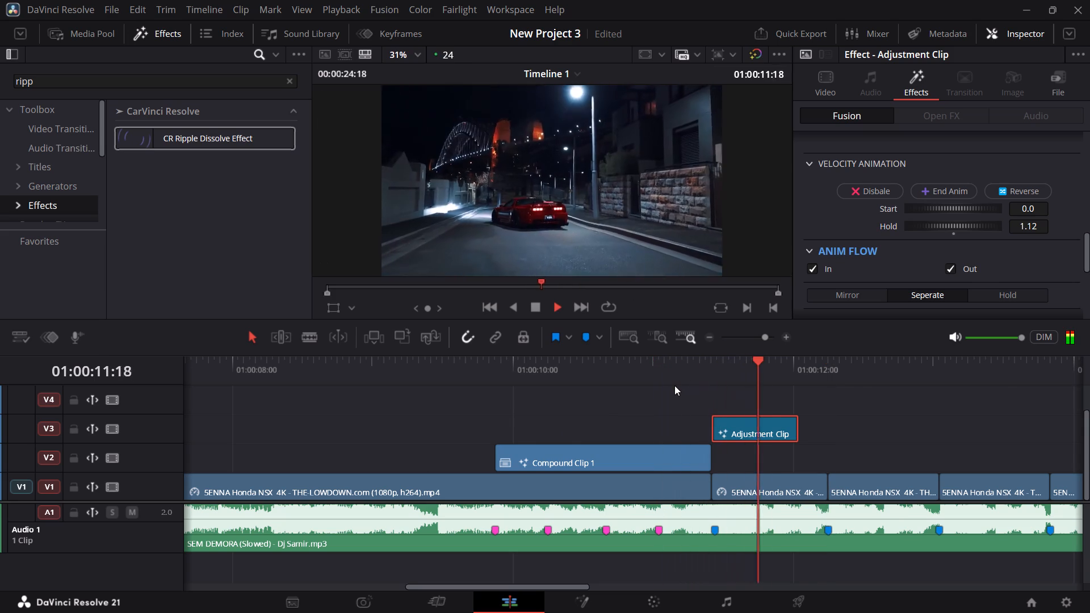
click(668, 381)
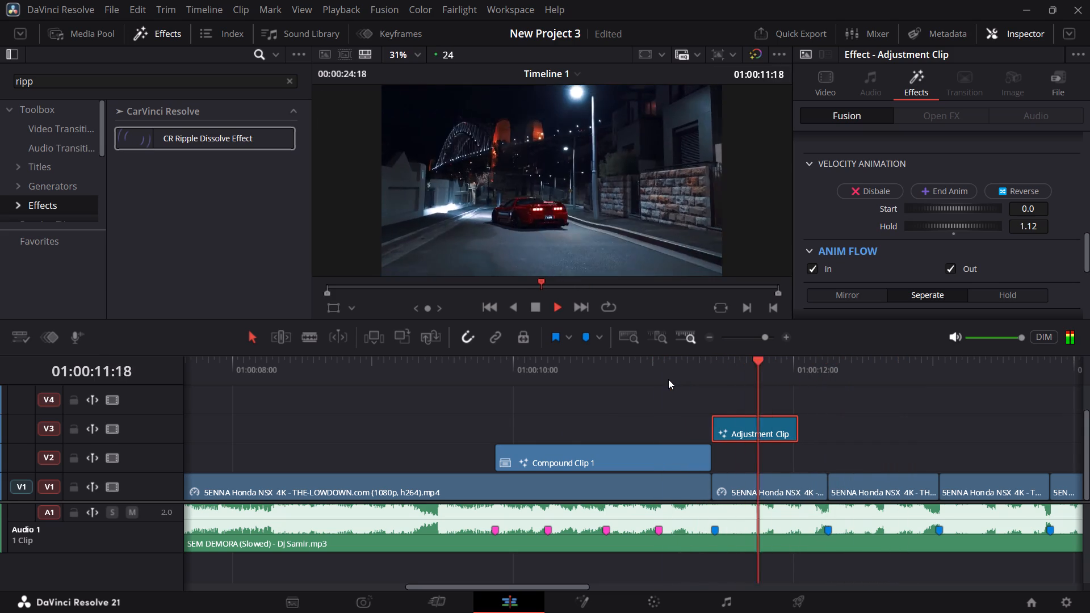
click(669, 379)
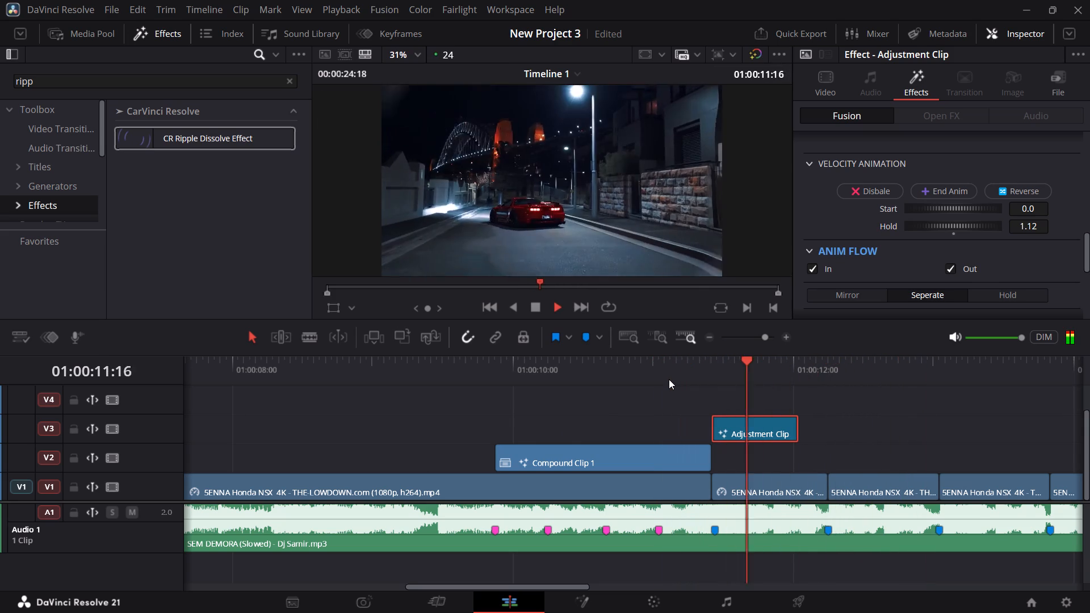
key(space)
Set the Blend Animation's Start value to 1.269 and play back the transition from within Compound Clip 1.
scroll(787, 393, down, 4)
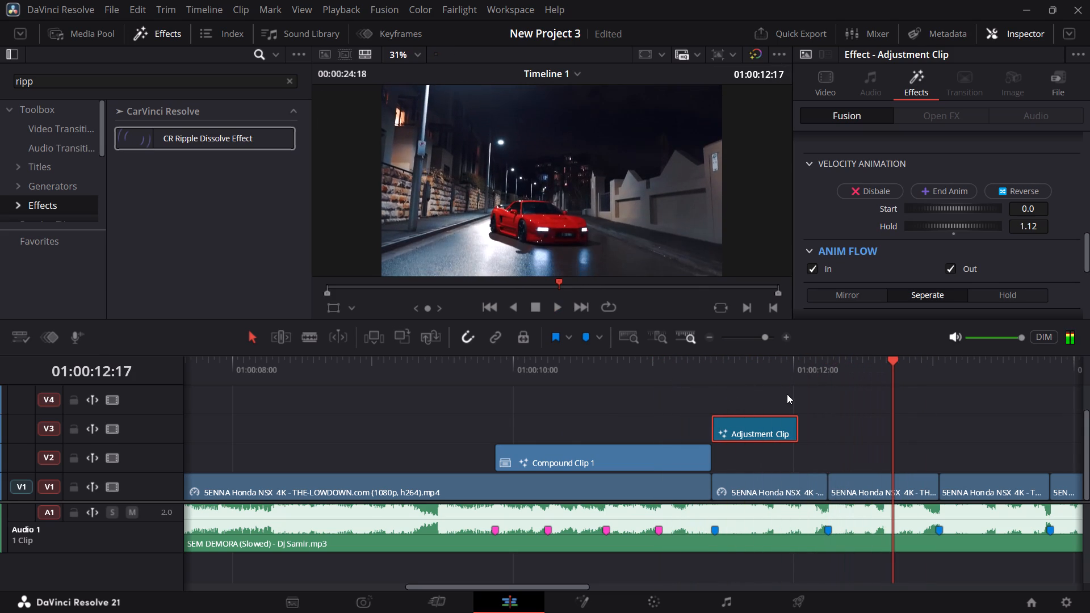
scroll(937, 262, down, 8)
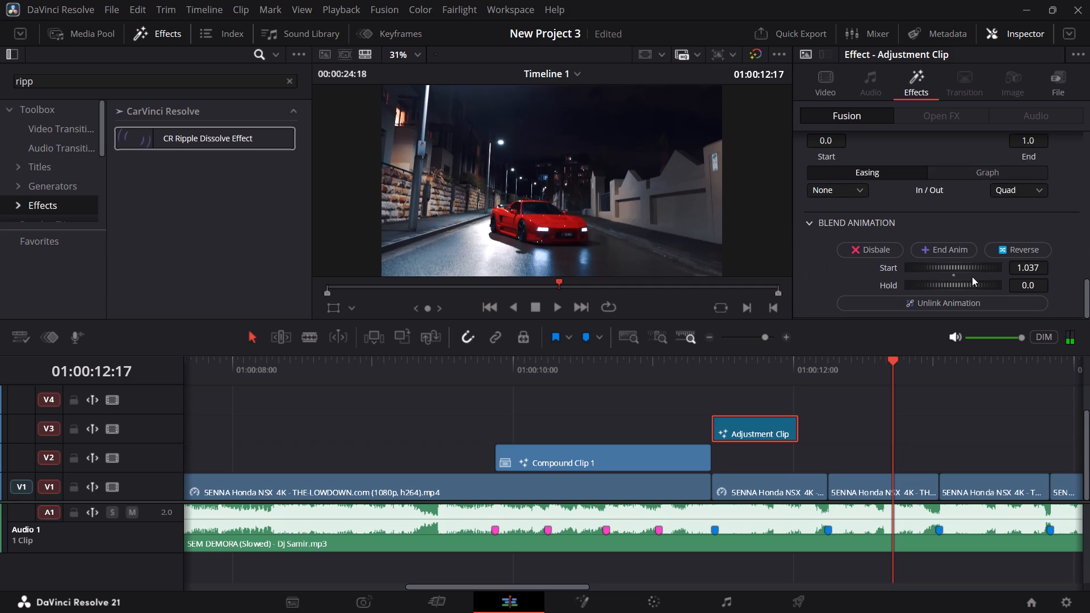
drag(1027, 266, 648, 267)
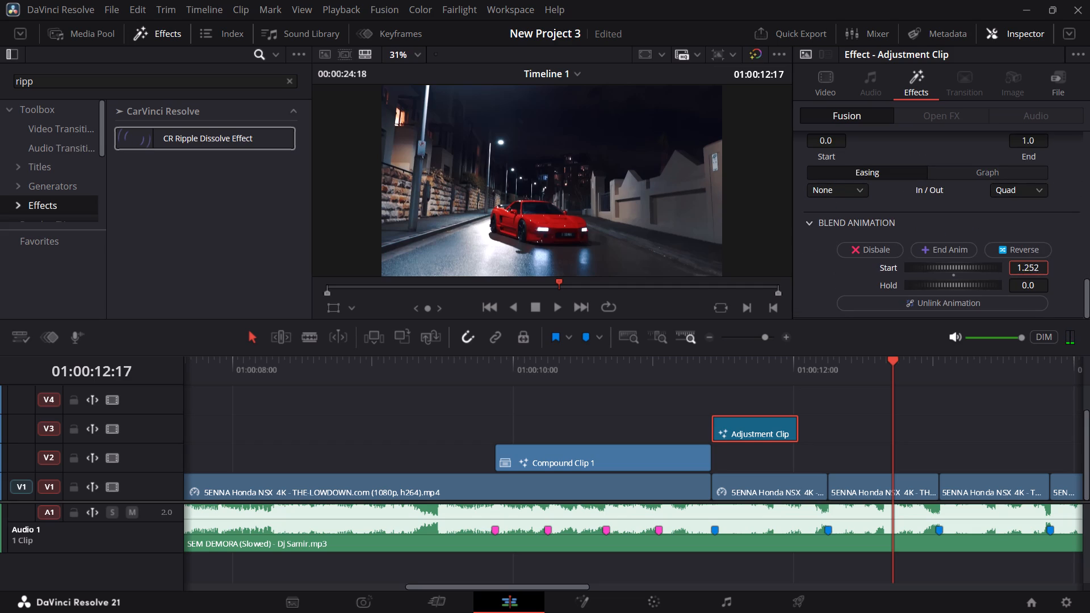
drag(648, 267, 660, 268)
click(675, 362)
key(space)
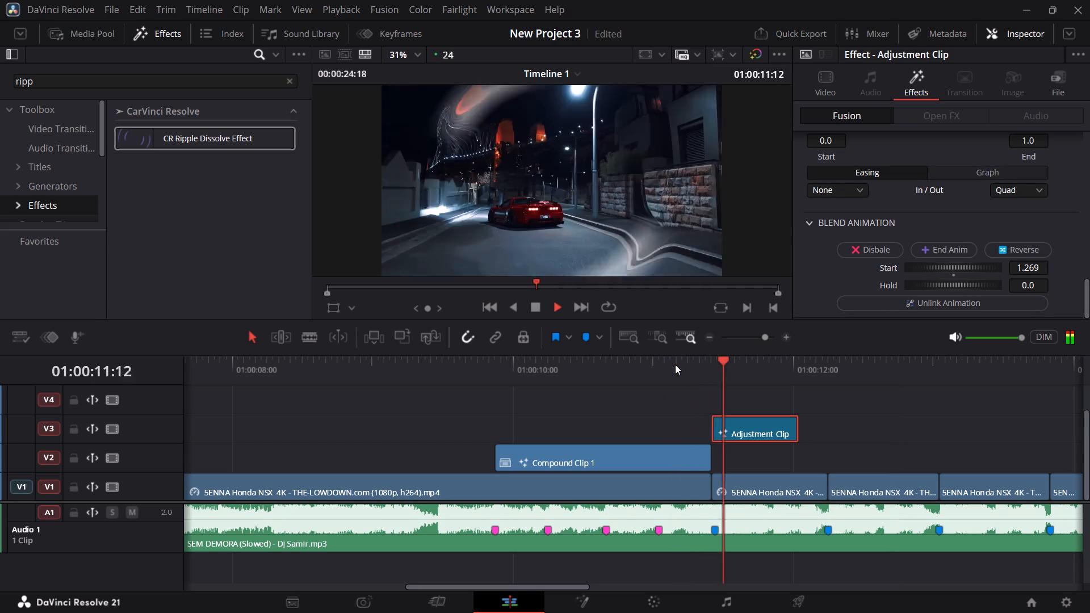
click(670, 364)
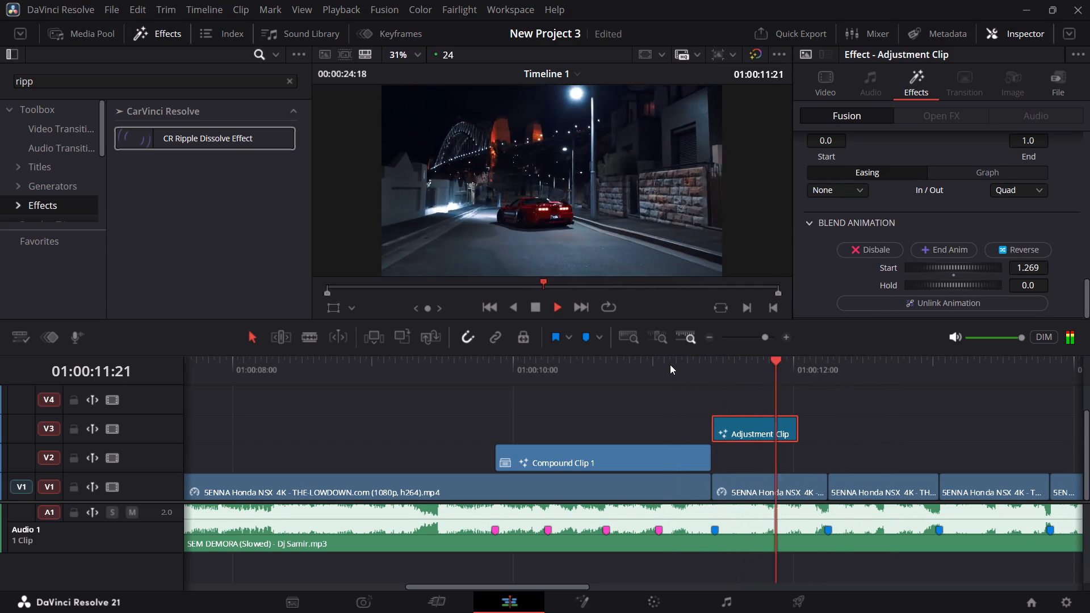
click(670, 364)
key(space)
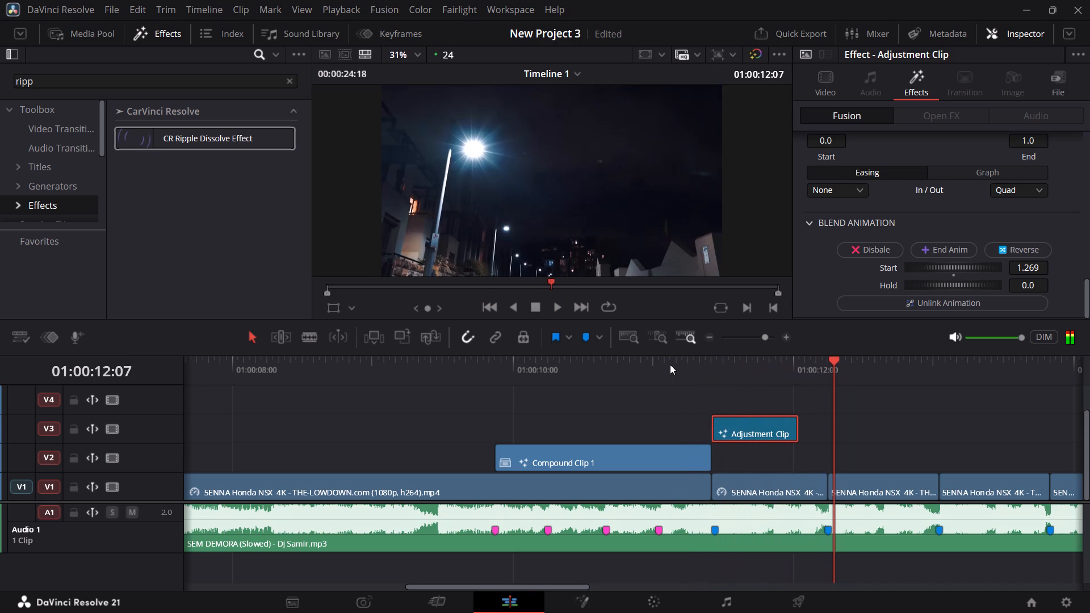
Lower the Velocity Animation's Hold value to 1.01 and replay the transition from within Compound Clip 1.
scroll(964, 252, up, 5)
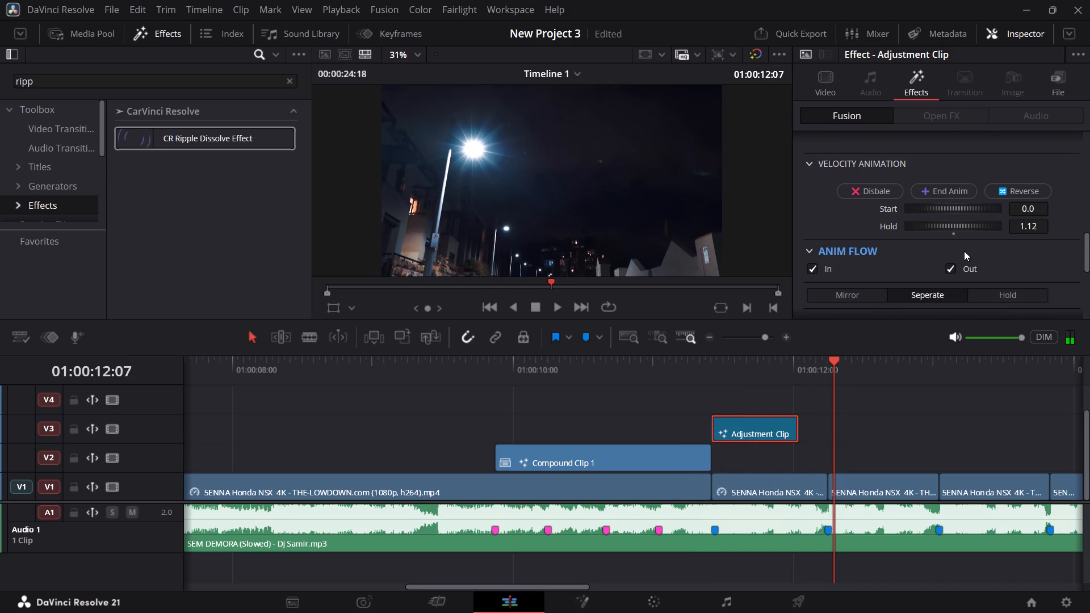
drag(1037, 224, 995, 224)
drag(995, 224, 959, 228)
click(665, 368)
key(space)
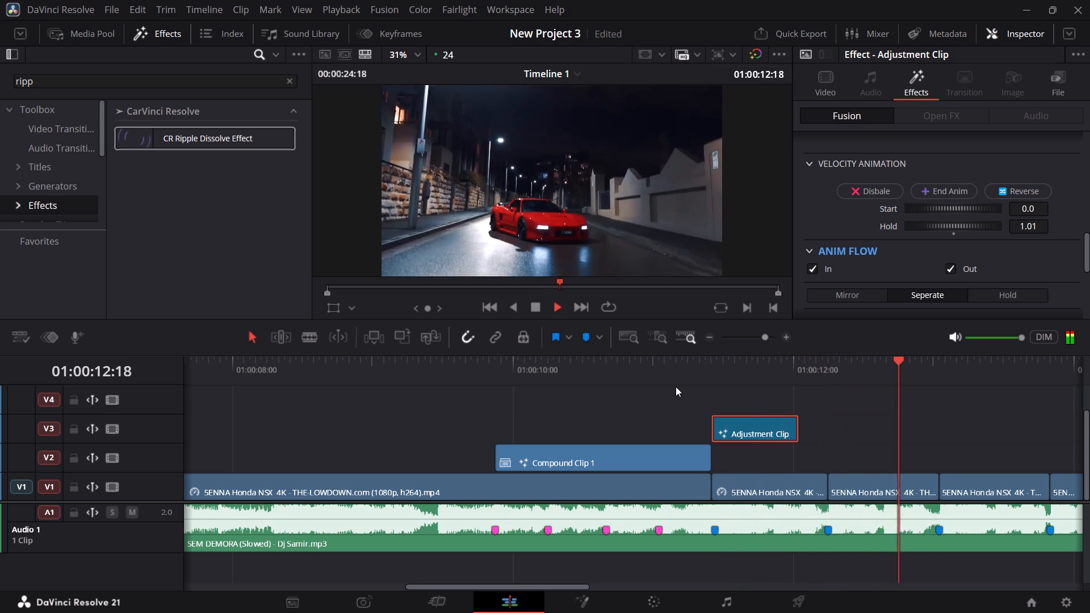
click(672, 376)
click(672, 376)
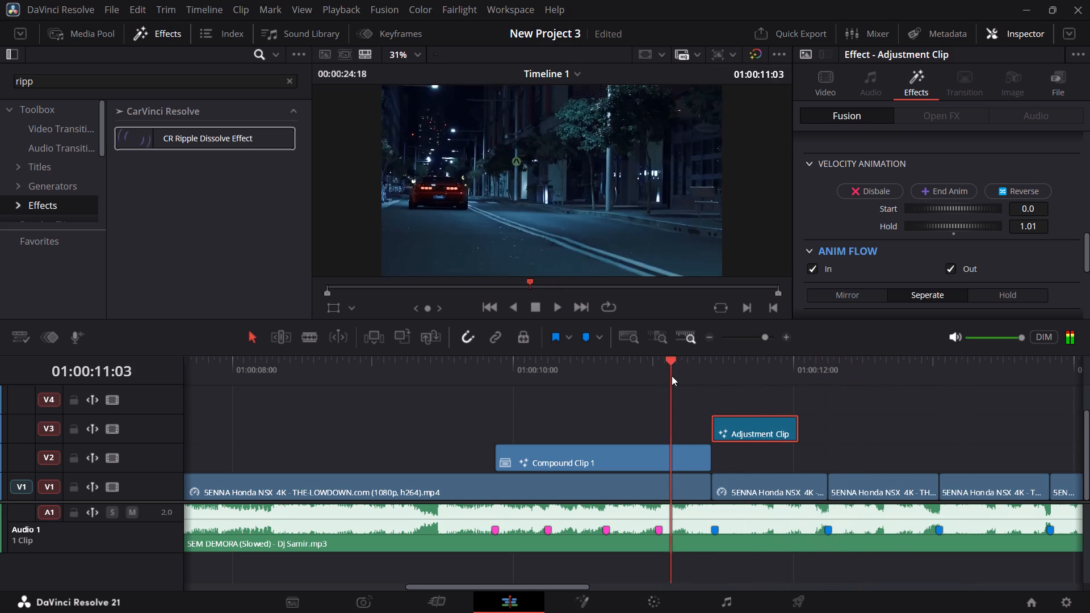
click(672, 376)
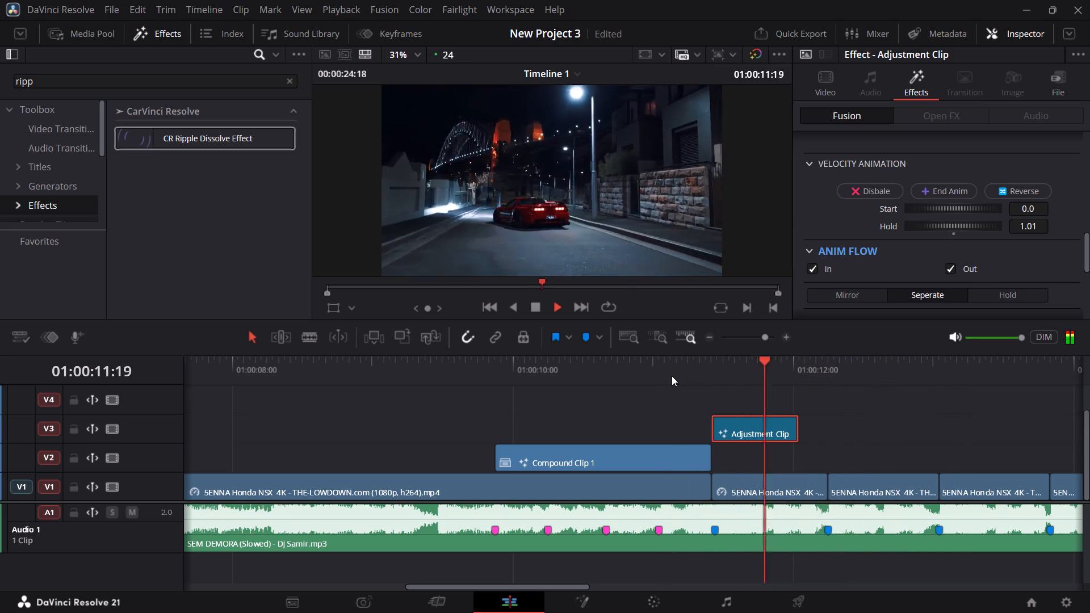
click(649, 371)
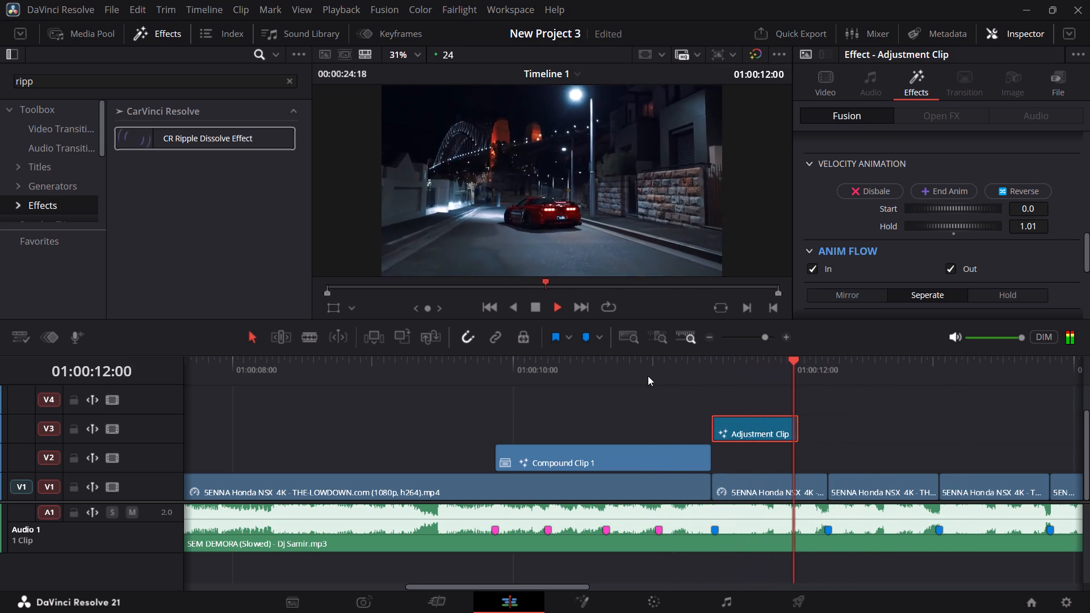
click(648, 376)
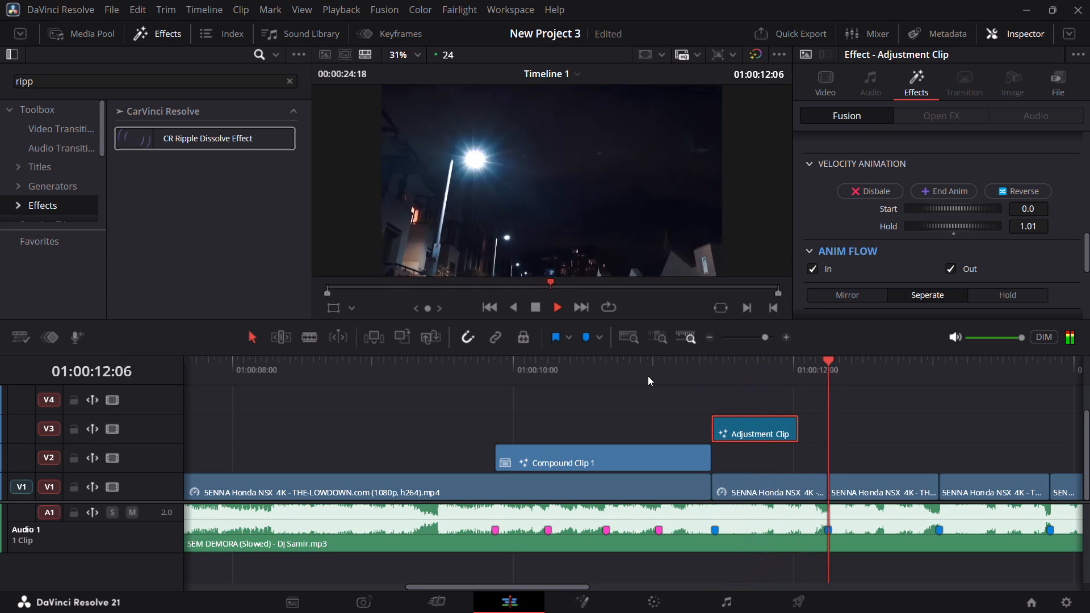
Replay the edit from before Compound Clip 1 through the adjustment clip to examine the ripple transition in context, keeping the adjustment clip selected.
click(439, 379)
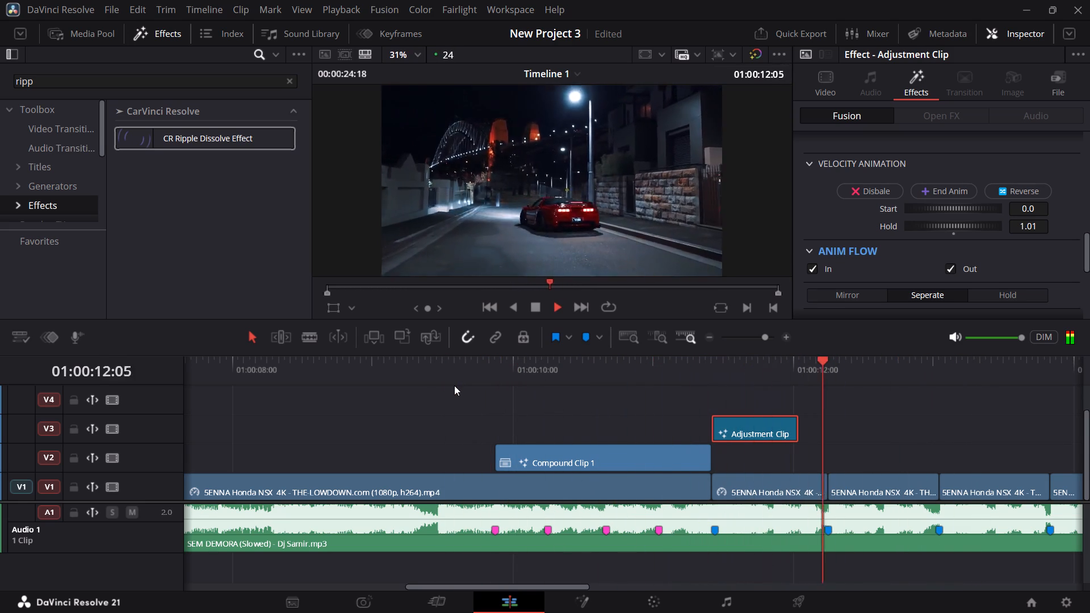
click(401, 387)
click(446, 380)
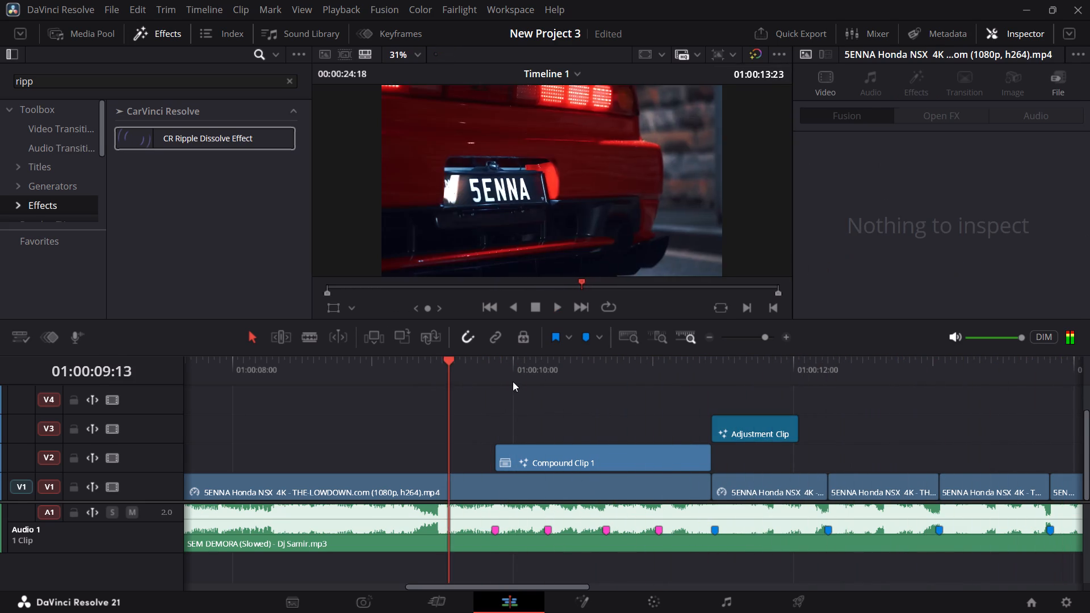
click(727, 427)
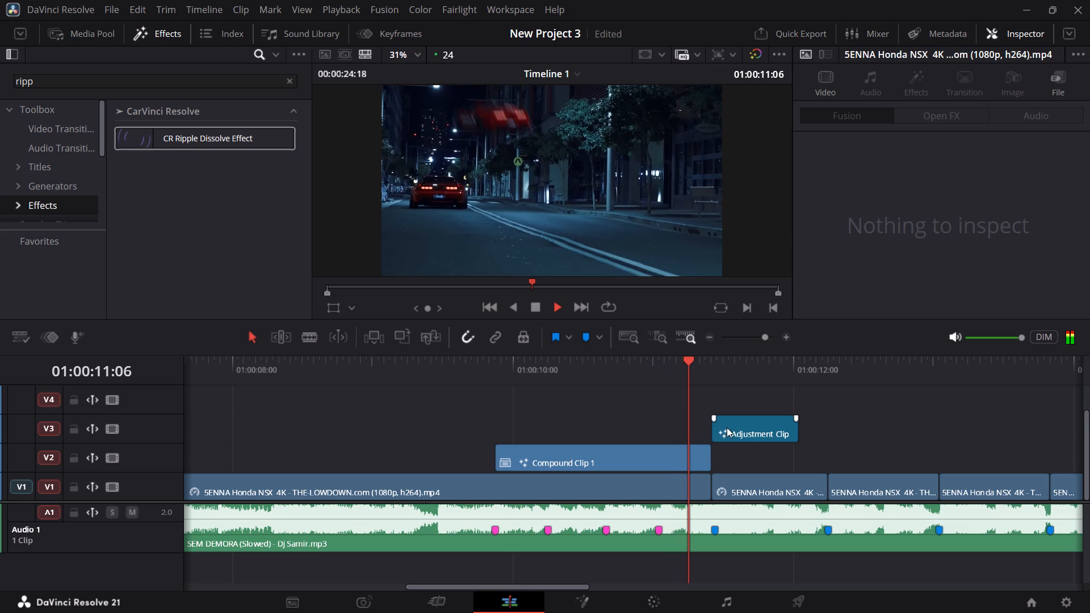
key(space)
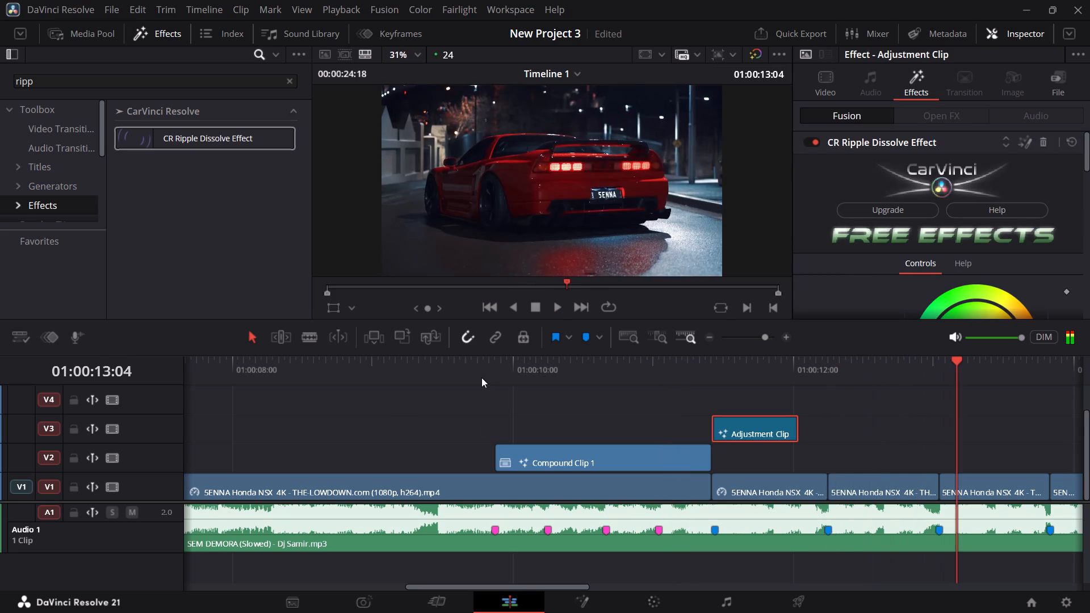
click(481, 377)
key(space)
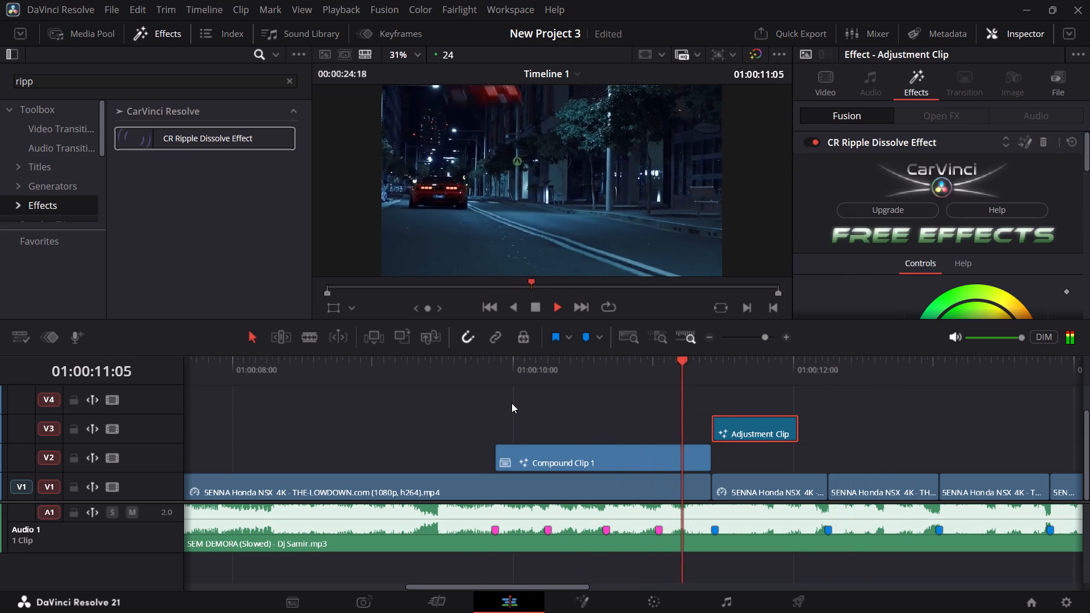
click(476, 376)
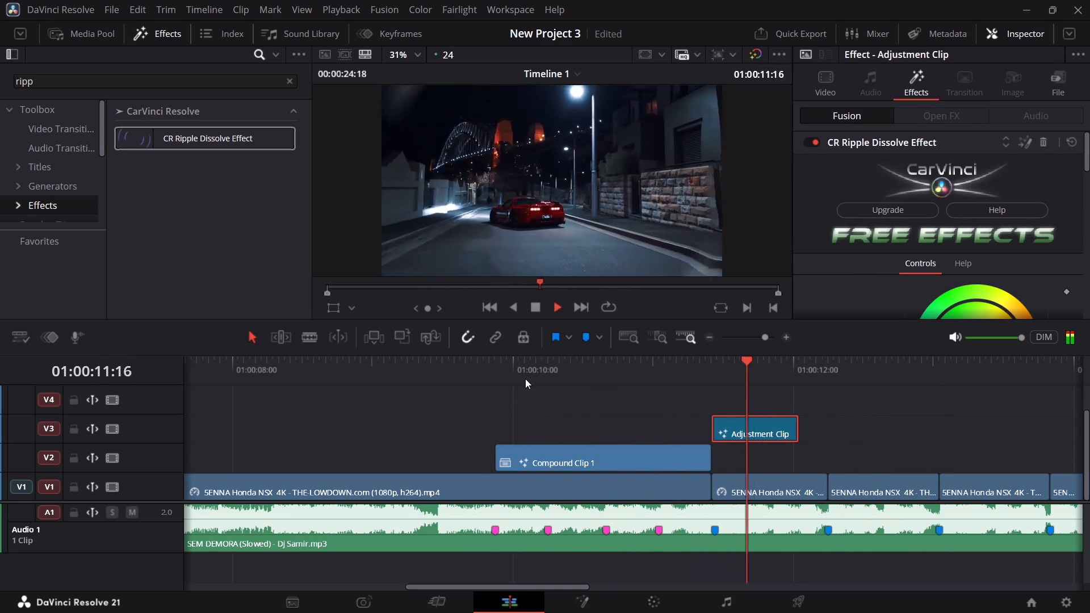
key(space)
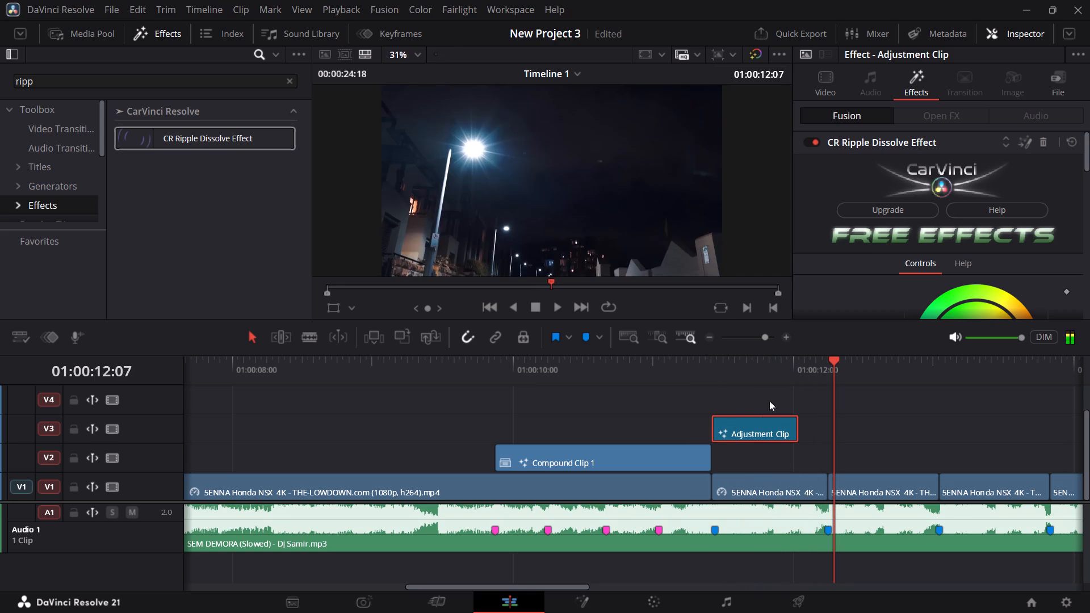
Place the playhead at 01:00:11:15 within the adjustment clip and review the ripple effect's controls down to Blend Animation.
scroll(808, 414, down, 1)
click(740, 375)
scroll(992, 167, down, 2)
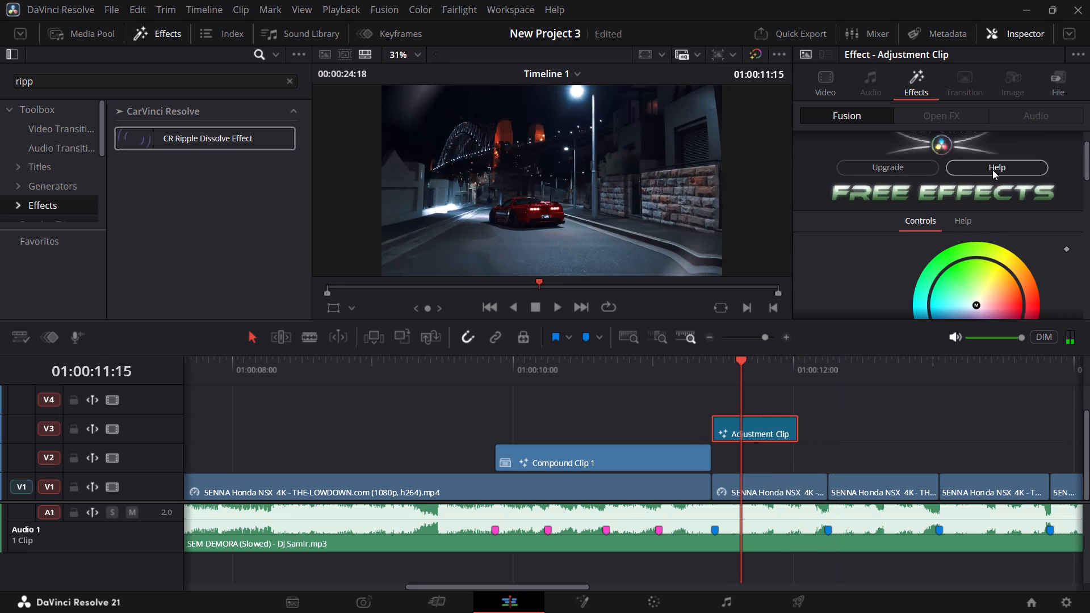
scroll(992, 170, down, 13)
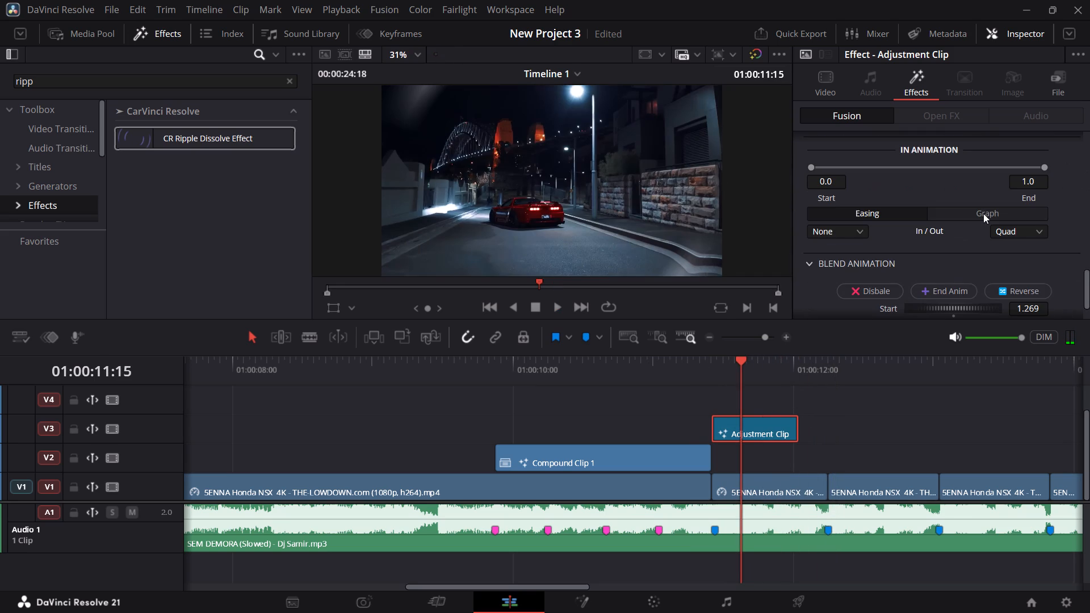
scroll(983, 213, down, 3)
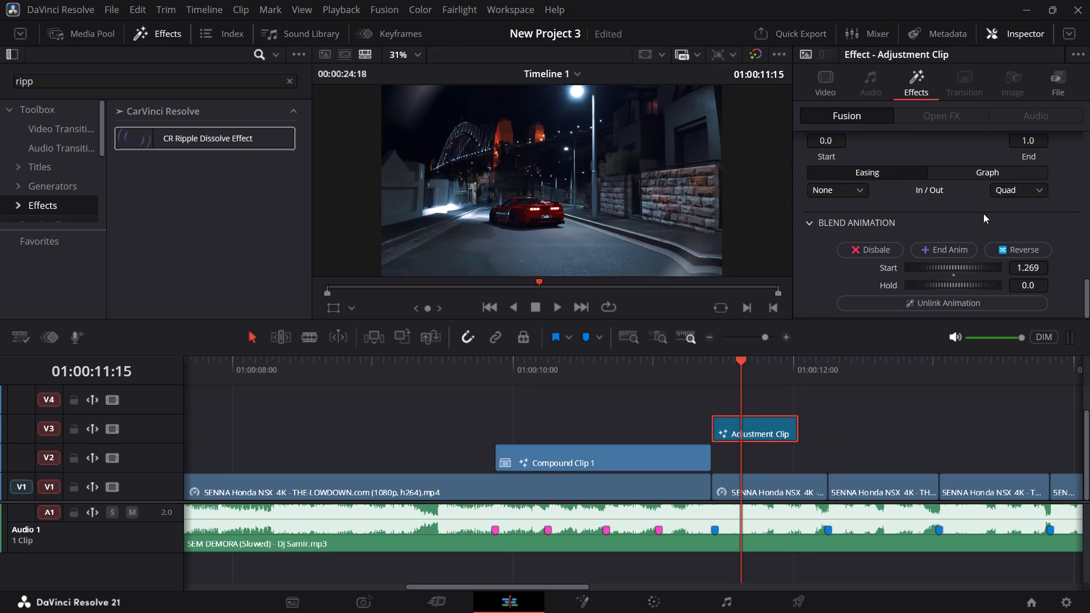
scroll(983, 213, down, 5)
scroll(983, 213, up, 20)
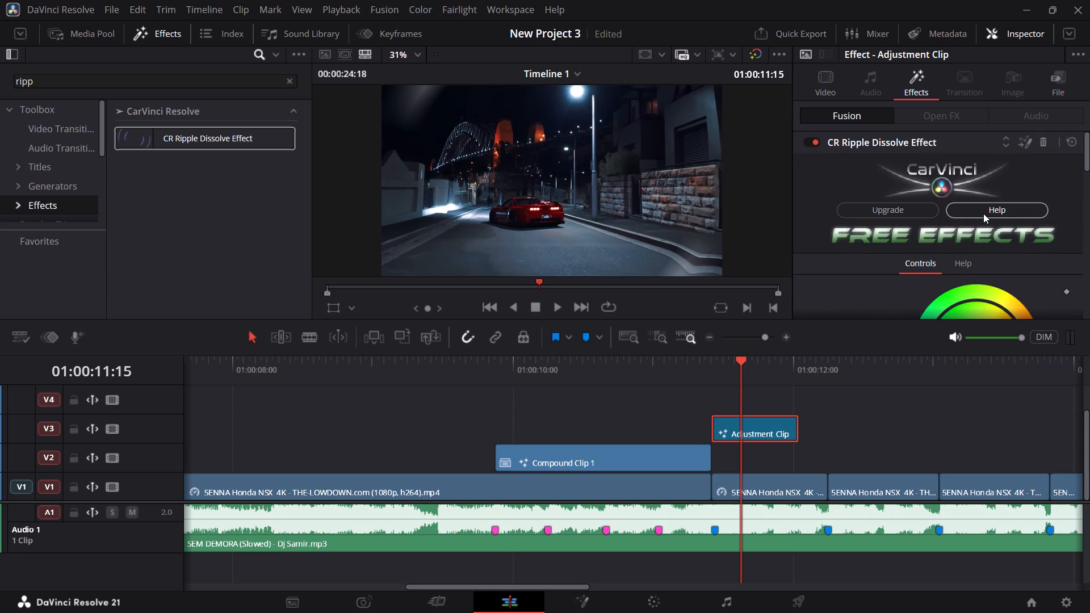
Collapse the CR Ripple Dissolve Effect's settings on the adjustment clip.
scroll(983, 213, up, 4)
click(1005, 140)
click(920, 141)
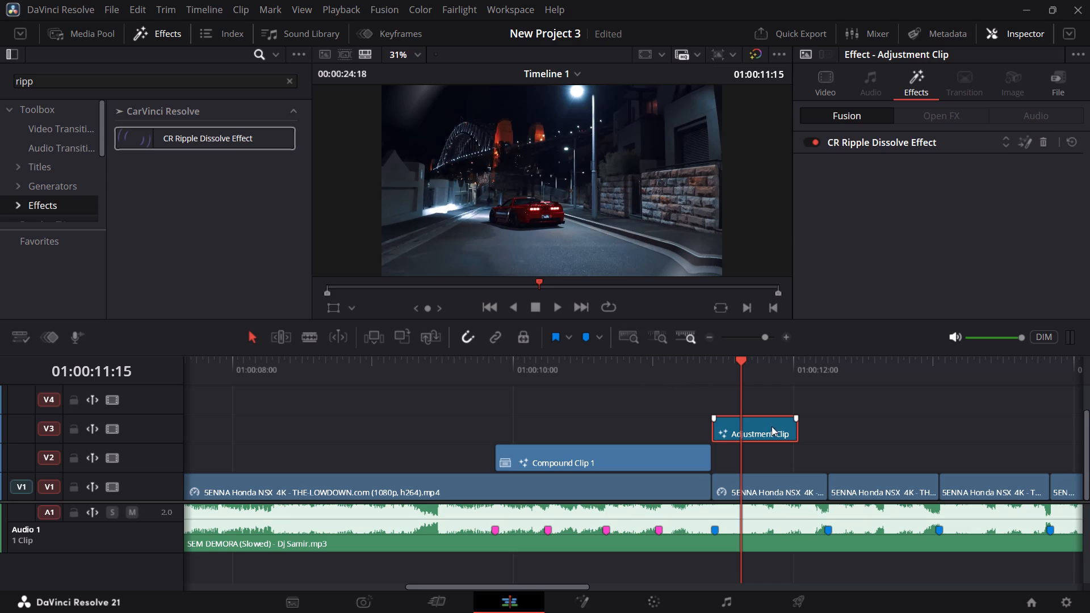
Open the adjustment clip in Fusion and add an AnimizoFX tool between its input node and MediaOut1.
click(584, 606)
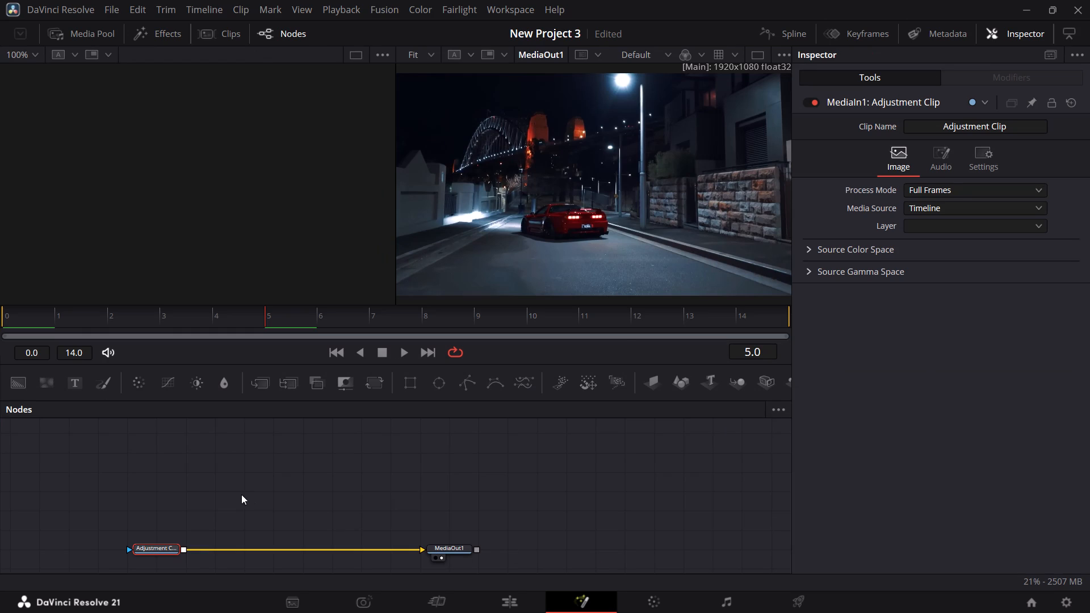
key(shift+space)
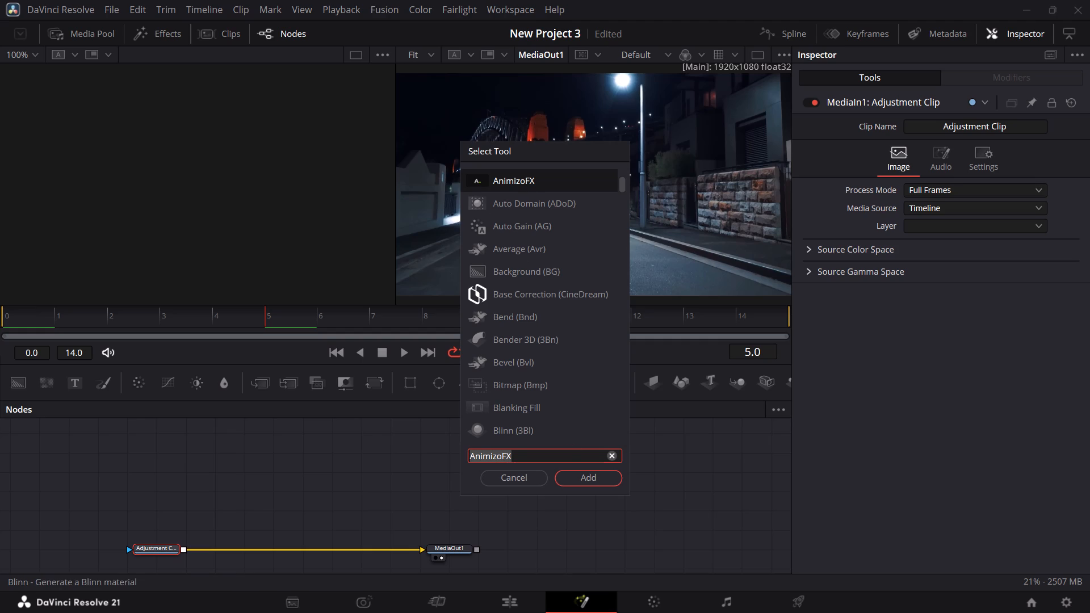
click(585, 475)
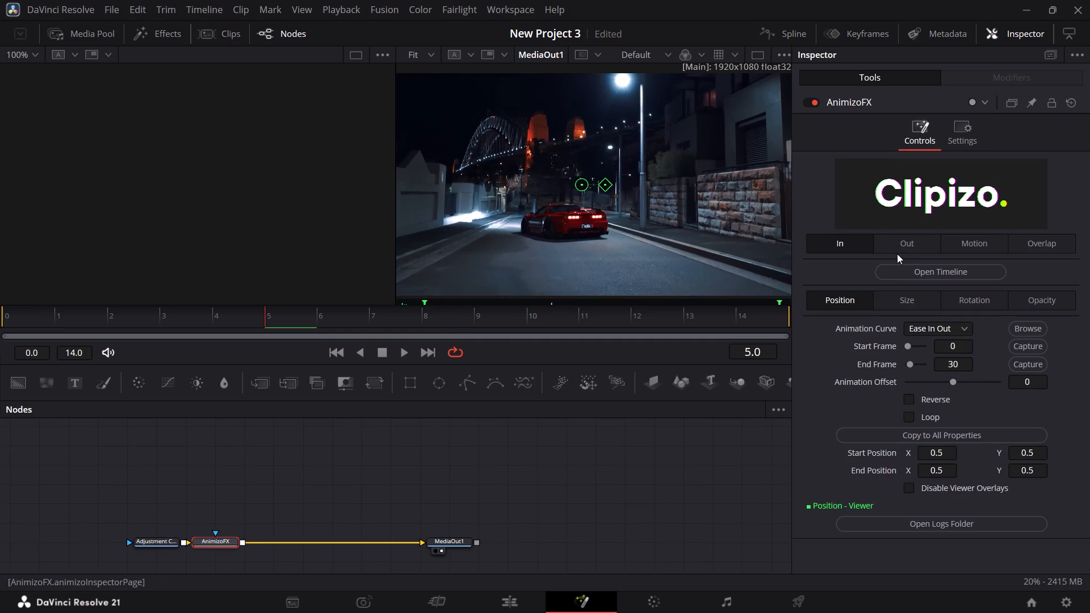
Shorten the AnimizoFX In animation for Position so that it runs from frame 0 to frame 3.
click(923, 271)
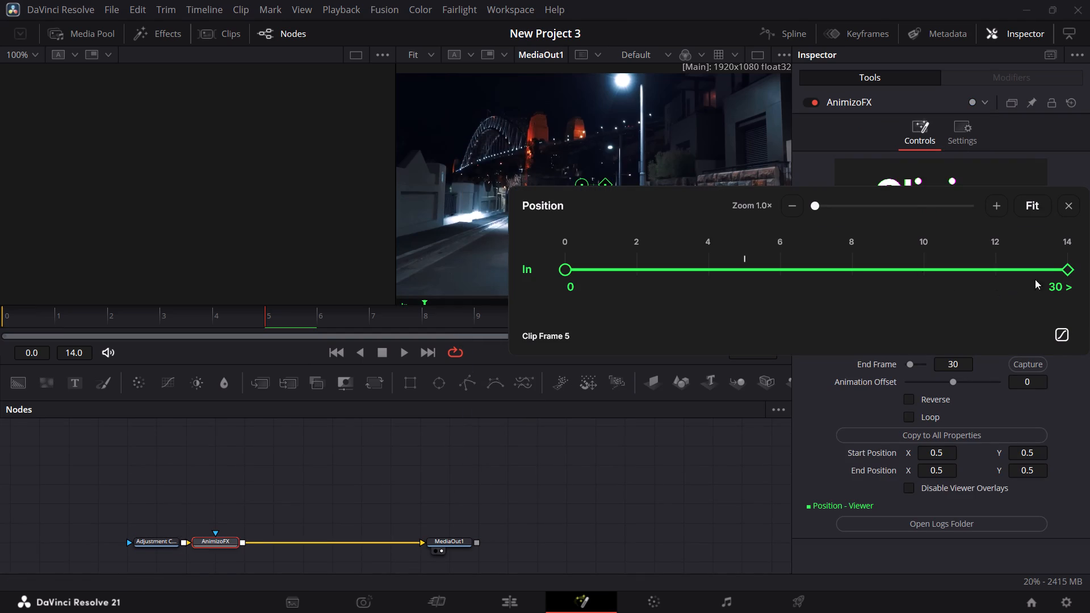
click(1069, 203)
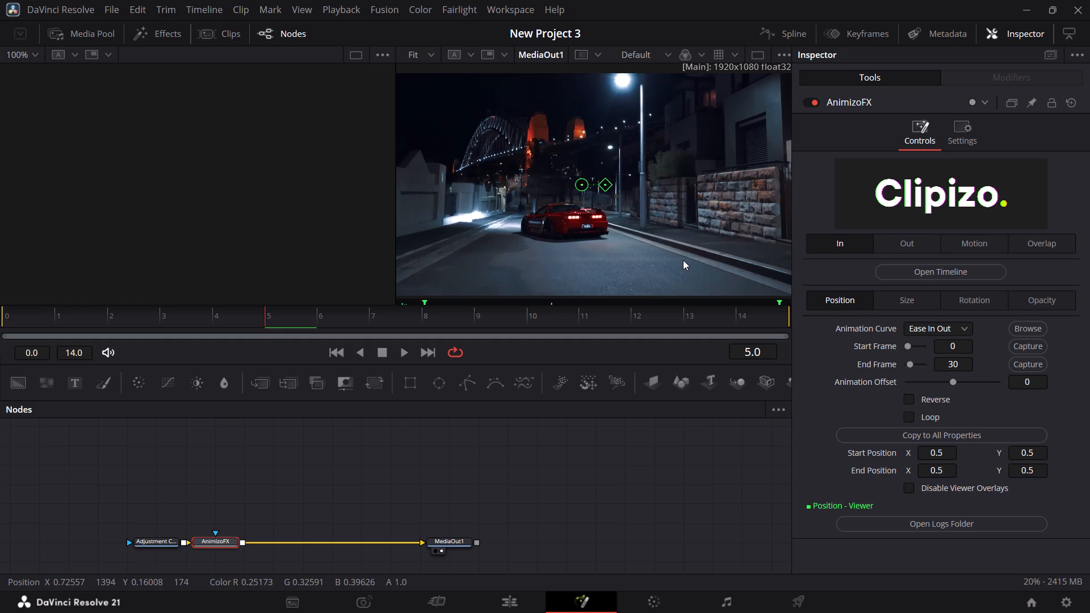
ctrl+scroll(683, 260, down, 1)
scroll(686, 249, down, 1)
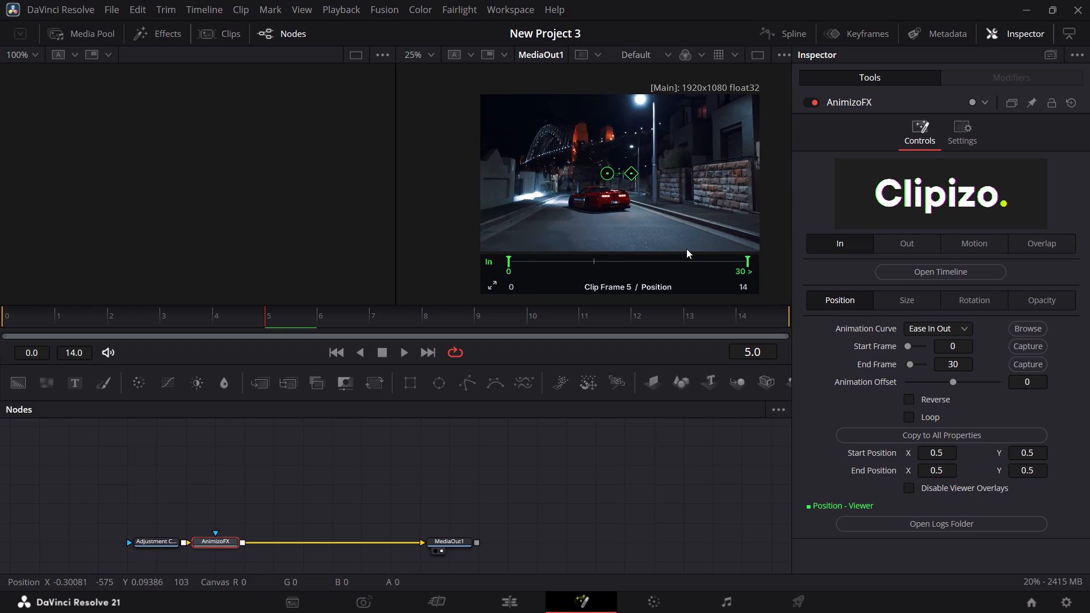
drag(747, 259, 693, 262)
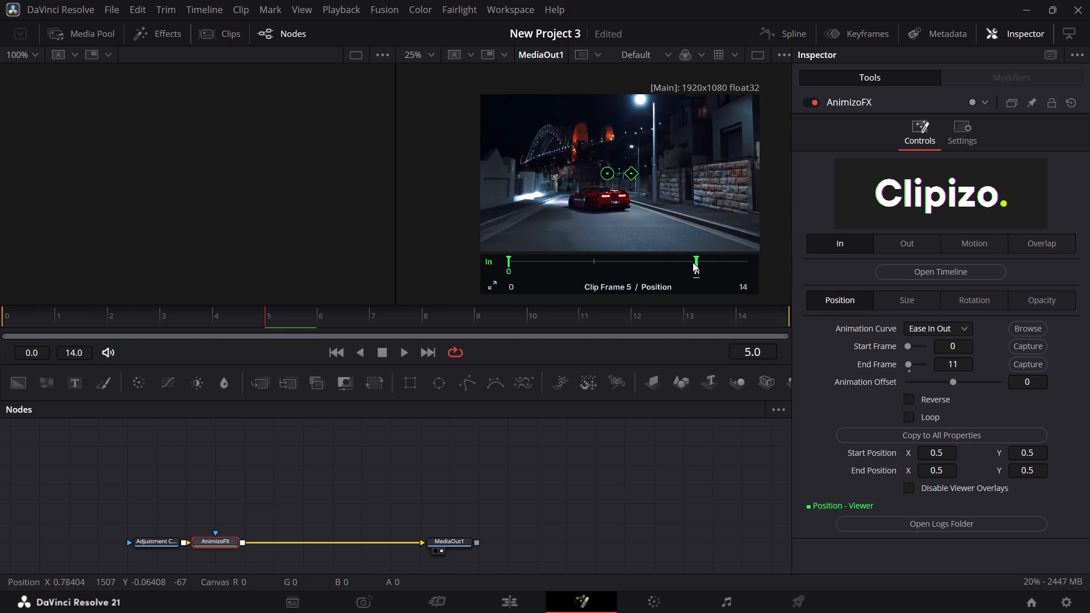
drag(693, 262, 569, 269)
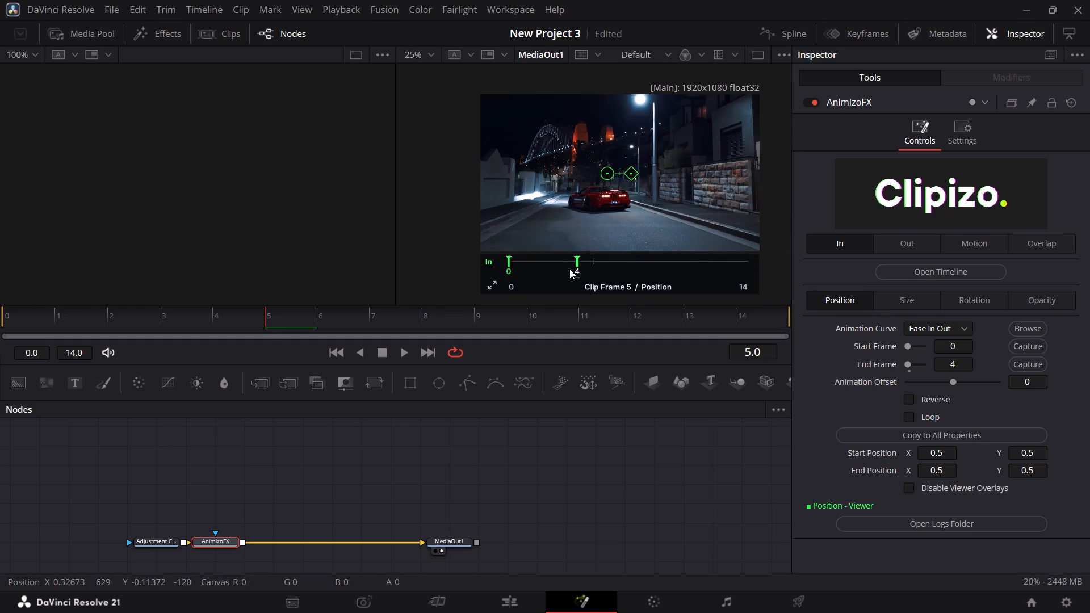
drag(569, 269, 564, 269)
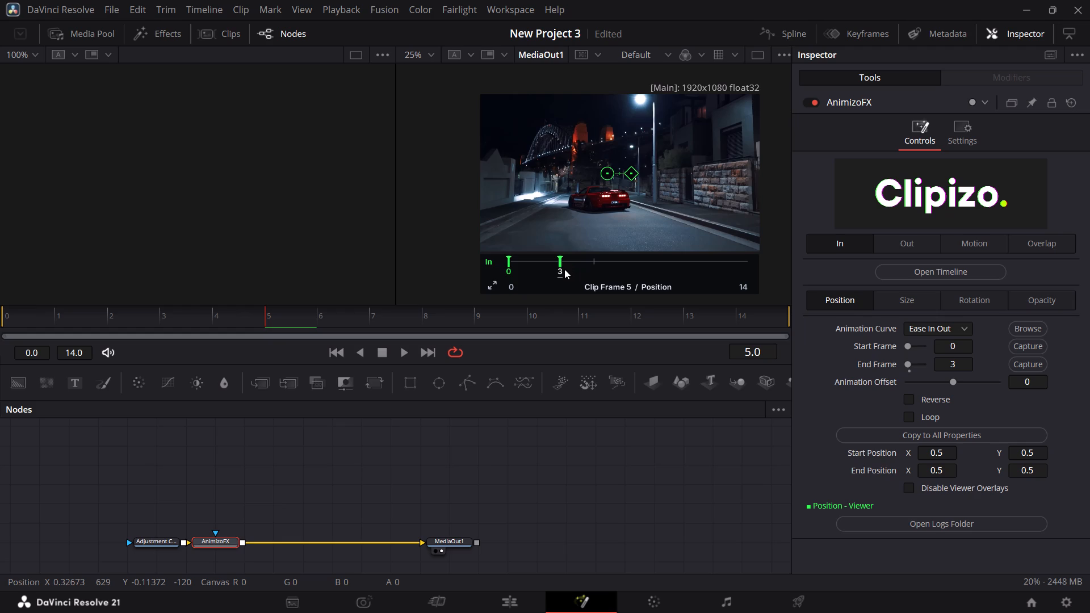
click(564, 269)
click(684, 270)
drag(560, 263, 585, 263)
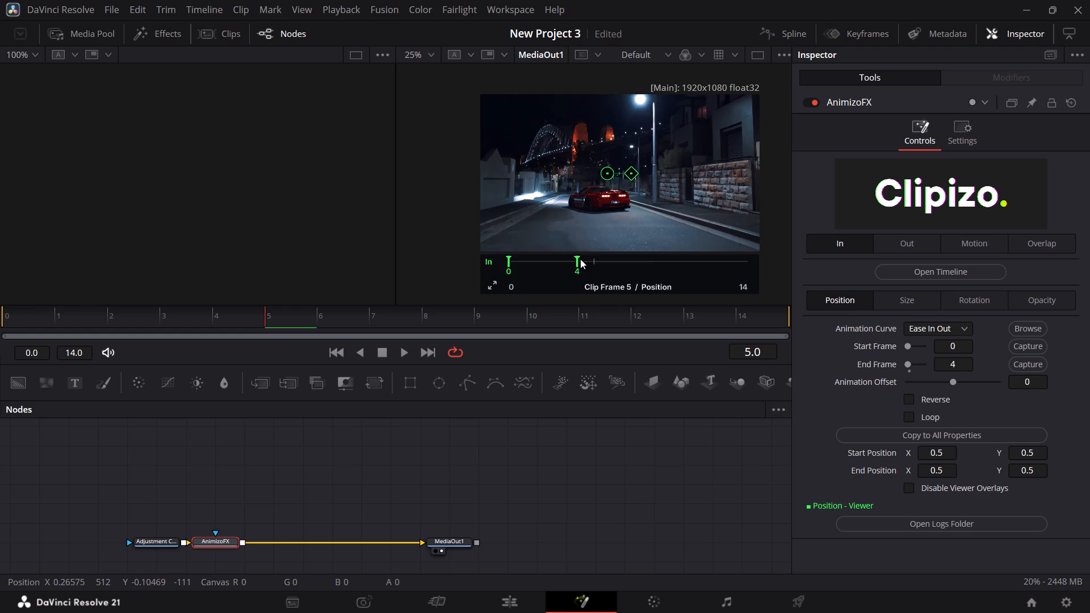
drag(577, 261, 543, 271)
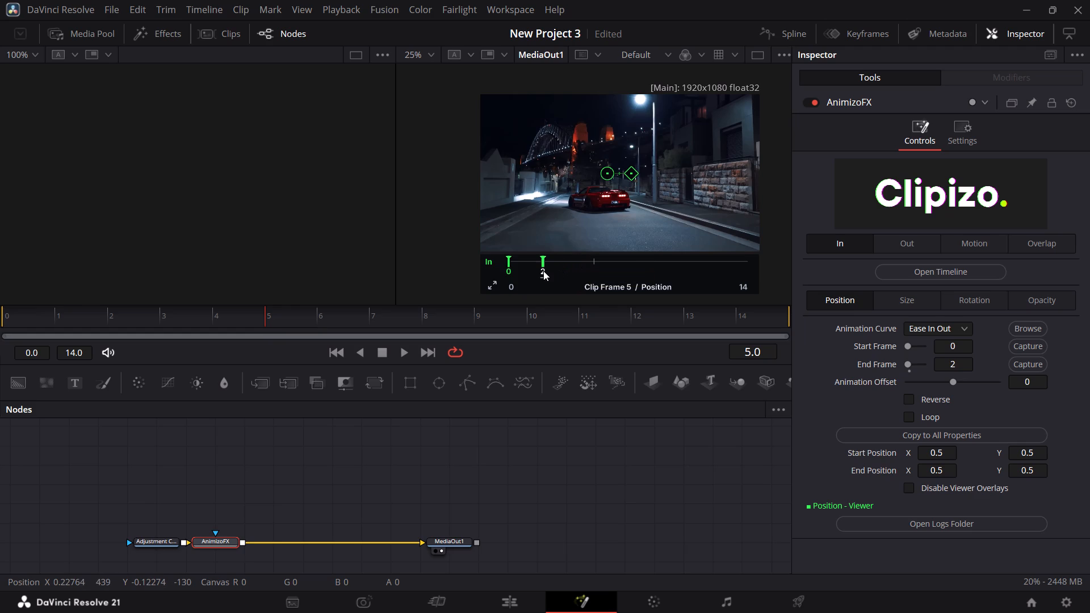
drag(543, 271, 553, 271)
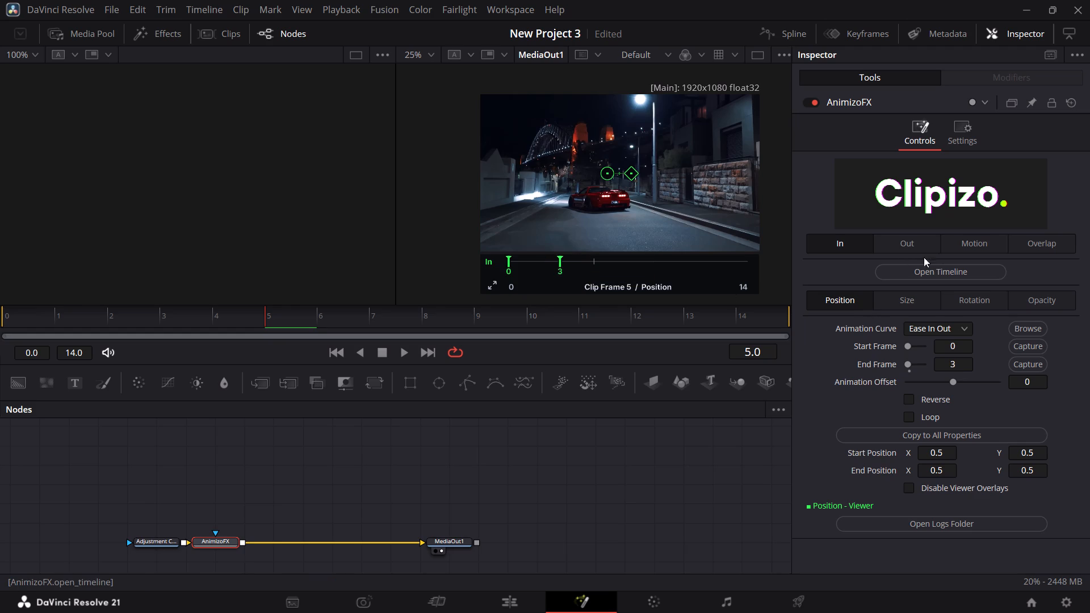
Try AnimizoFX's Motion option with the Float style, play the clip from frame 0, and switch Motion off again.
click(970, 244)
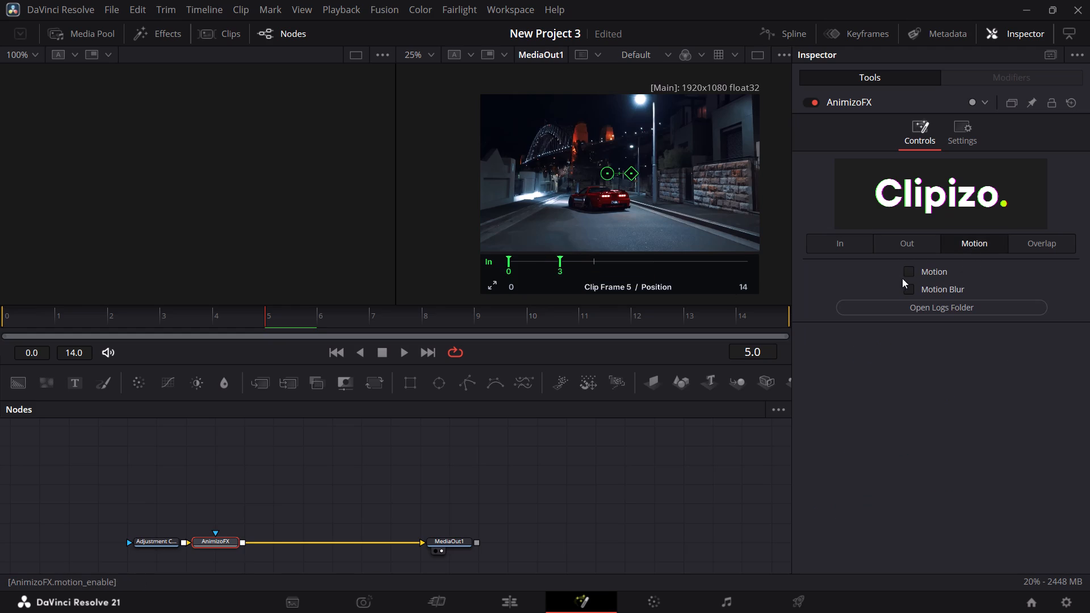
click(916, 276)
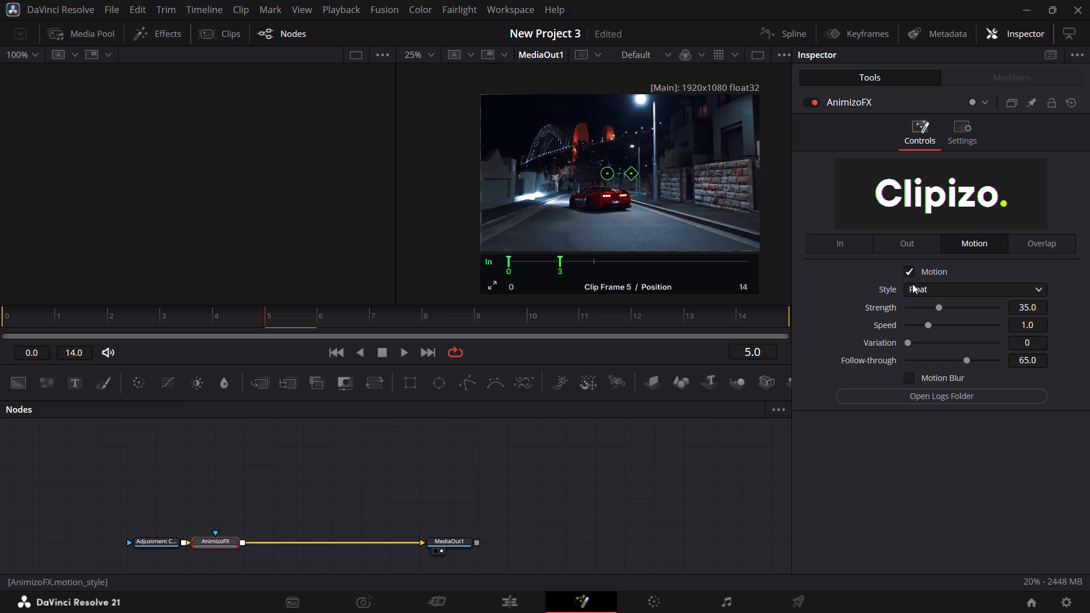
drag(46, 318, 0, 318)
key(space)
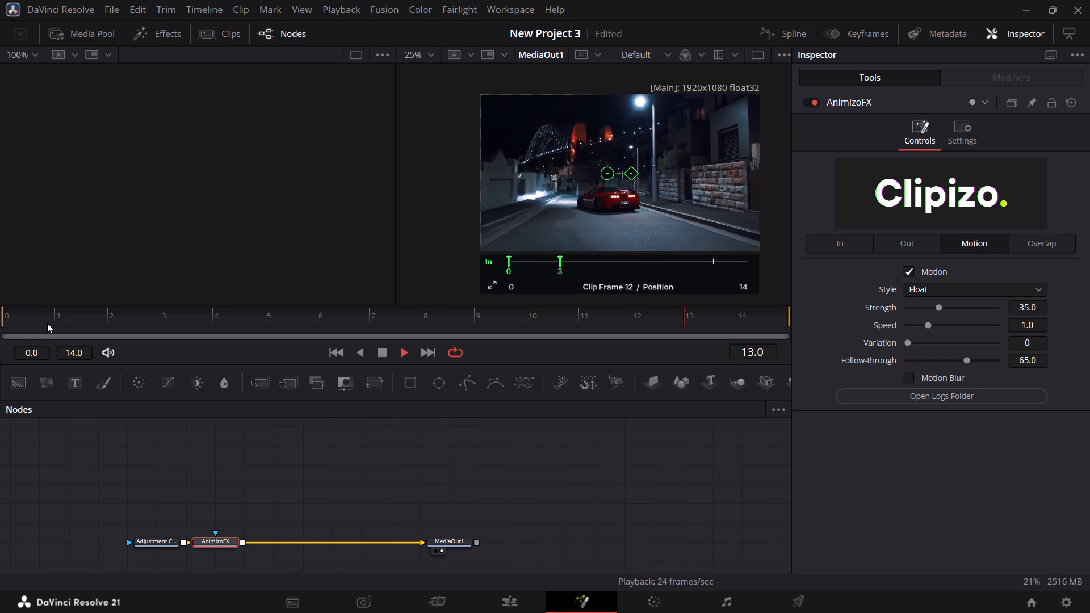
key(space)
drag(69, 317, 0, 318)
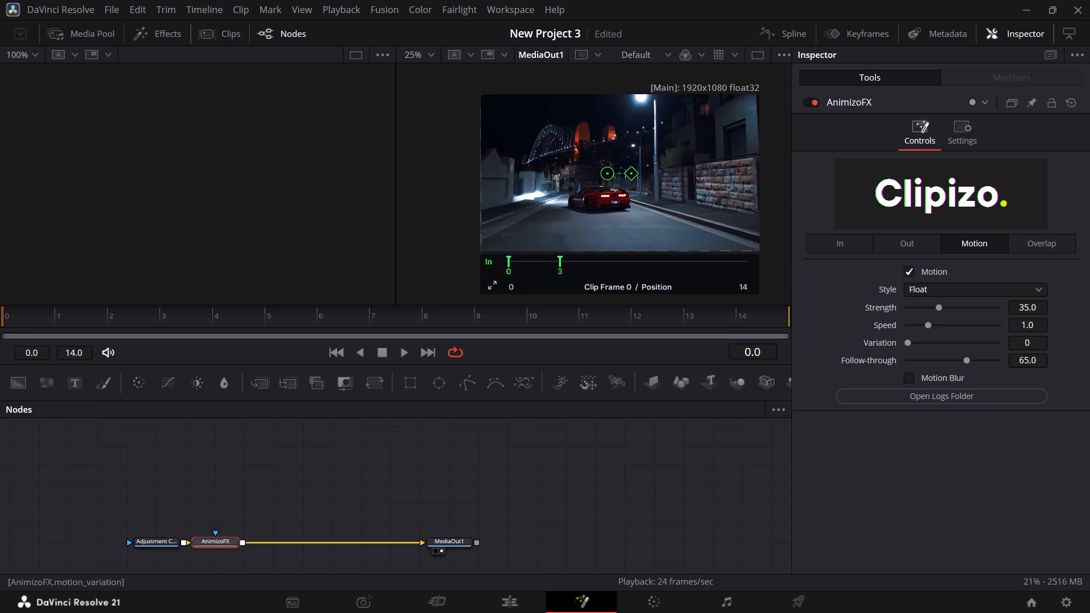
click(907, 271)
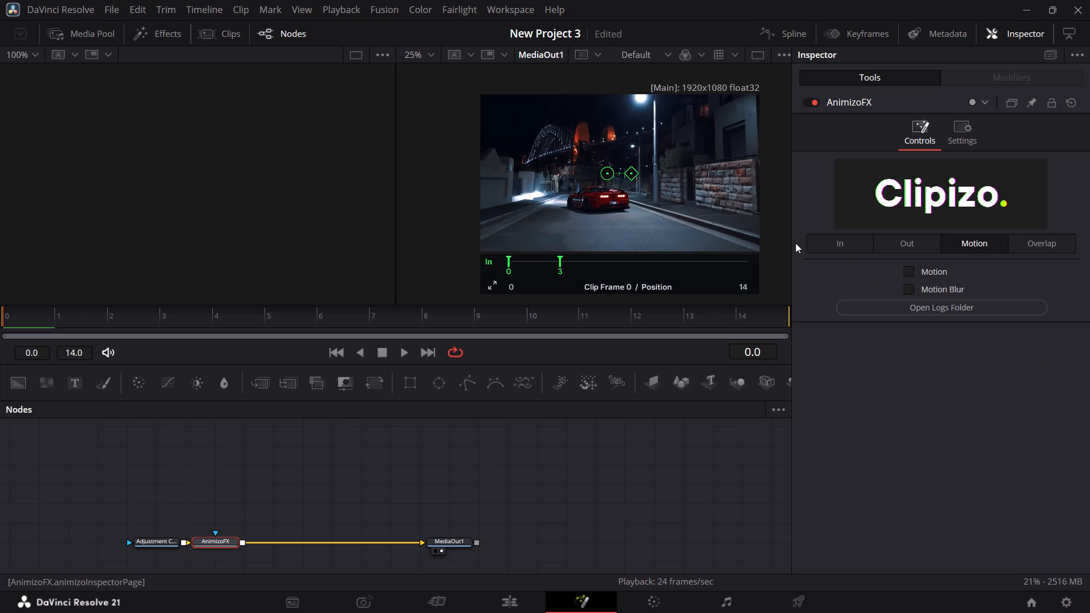
Set the End Frame of the AnimizoFX In animation for Size to 3.
click(857, 246)
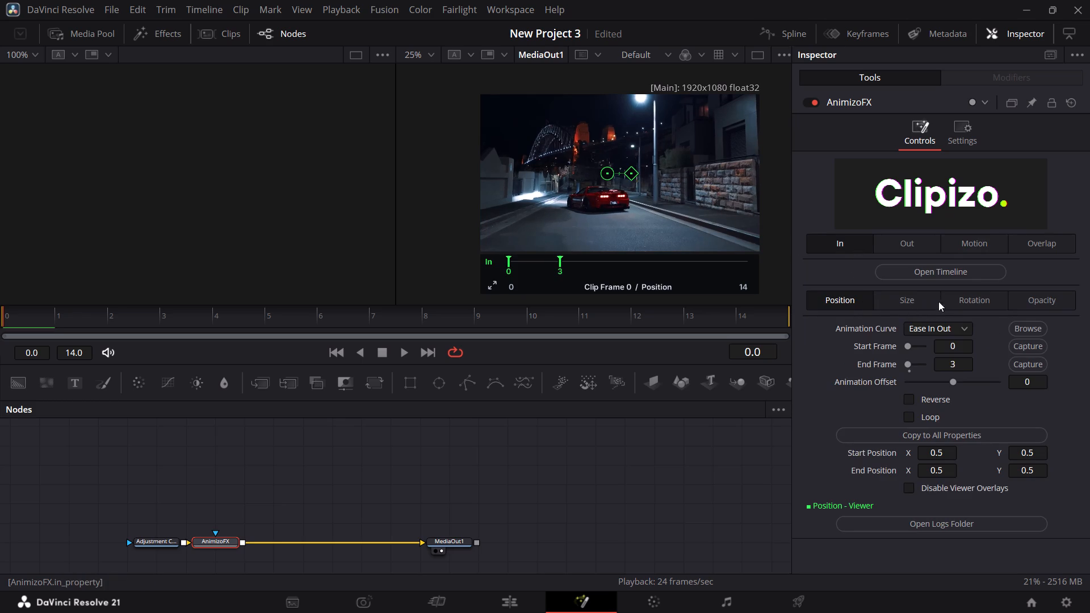
click(907, 296)
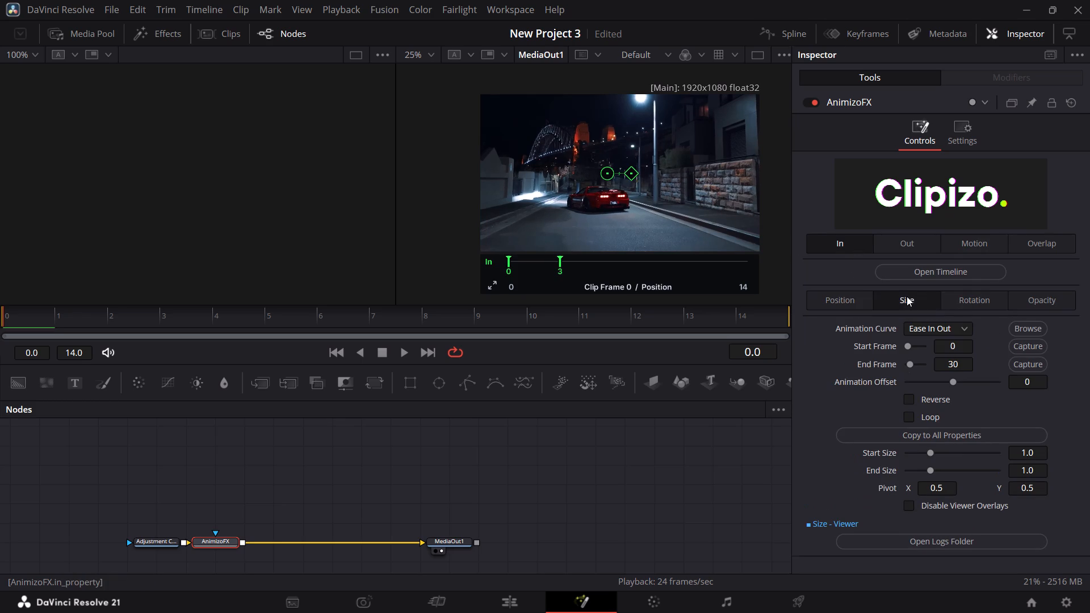
click(950, 362)
click(966, 364)
click(953, 361)
click(962, 363)
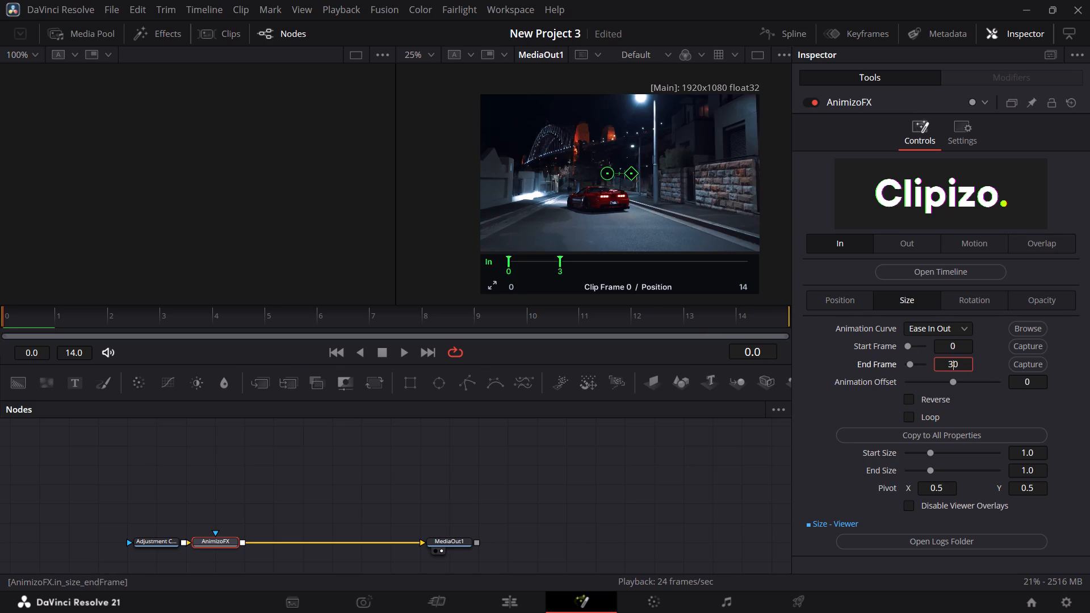
key(BackSpace)
click(953, 384)
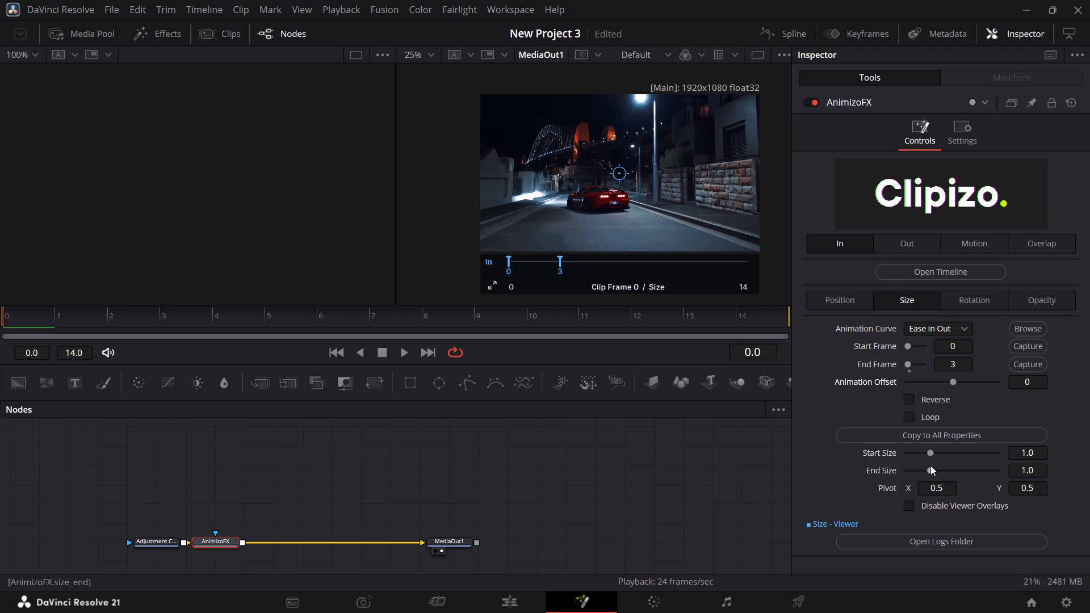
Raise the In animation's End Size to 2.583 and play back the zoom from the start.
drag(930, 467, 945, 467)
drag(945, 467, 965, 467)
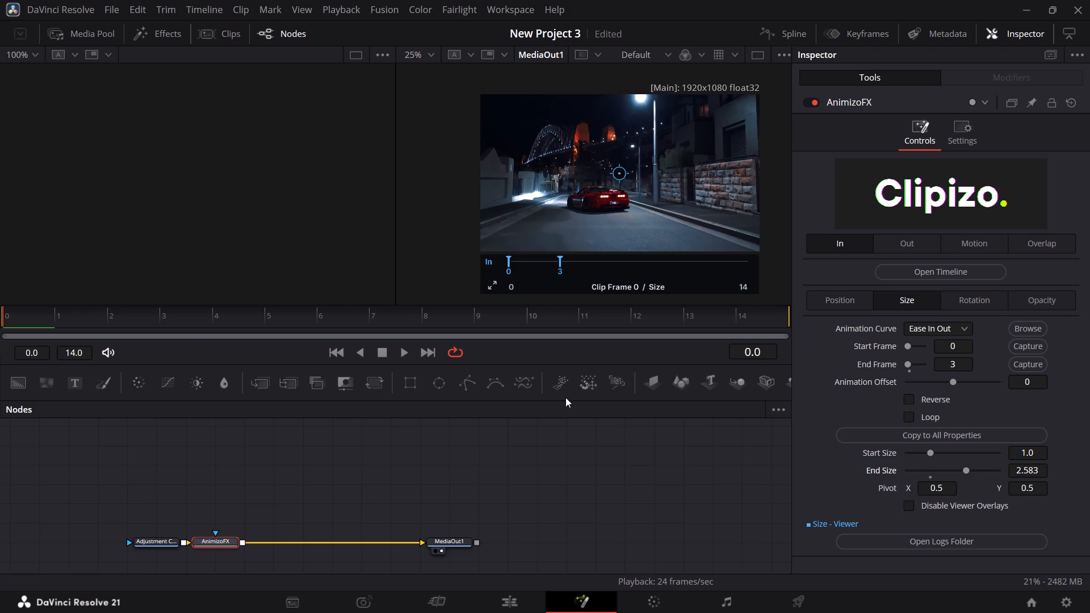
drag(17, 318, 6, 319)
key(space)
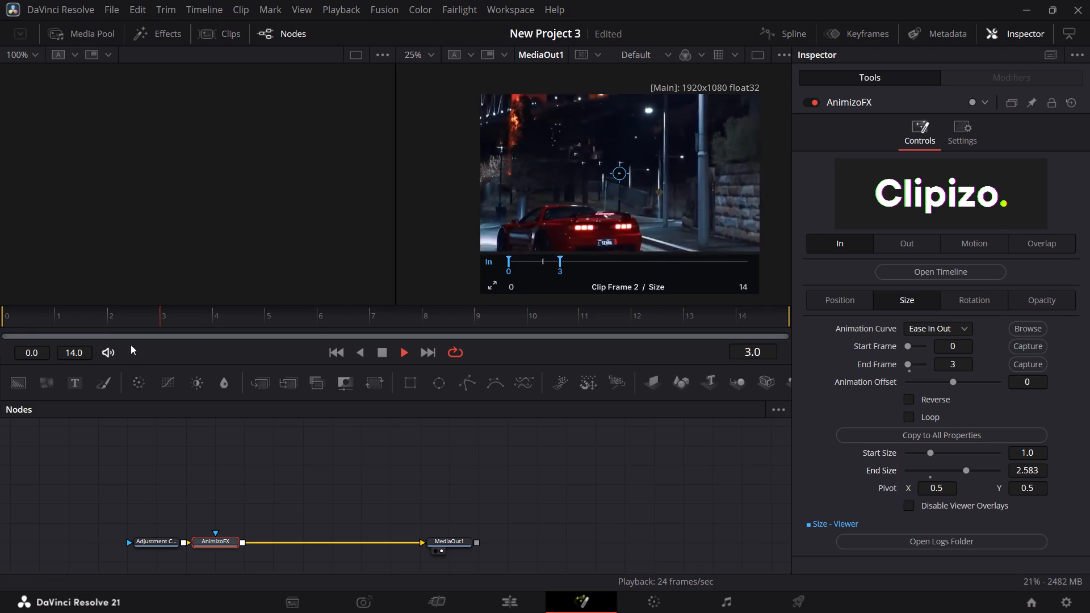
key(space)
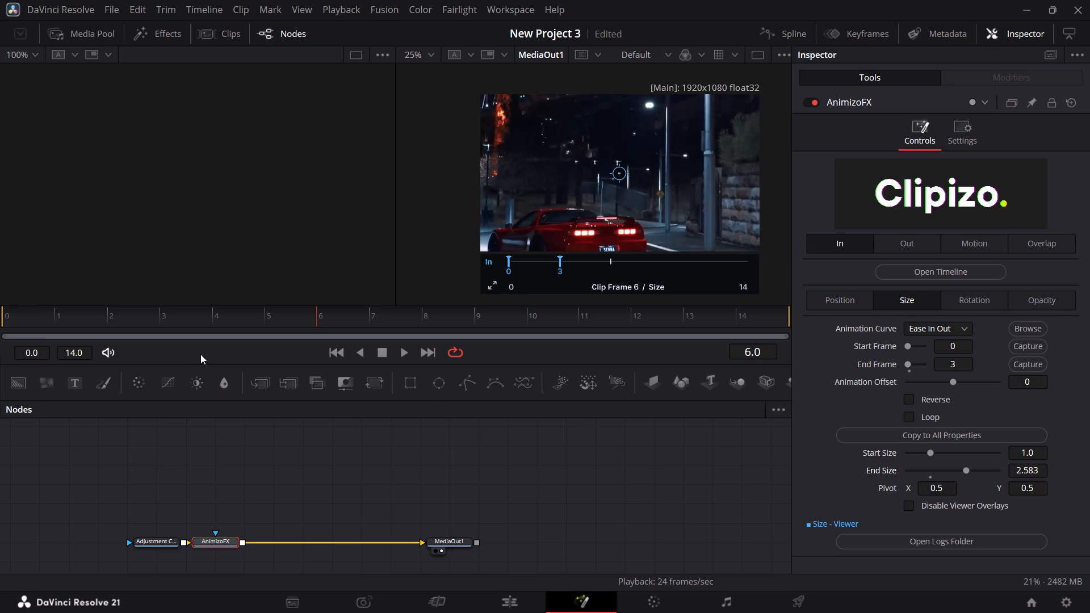
Lower the In animation's End Size to 1.667.
drag(1036, 469, 901, 472)
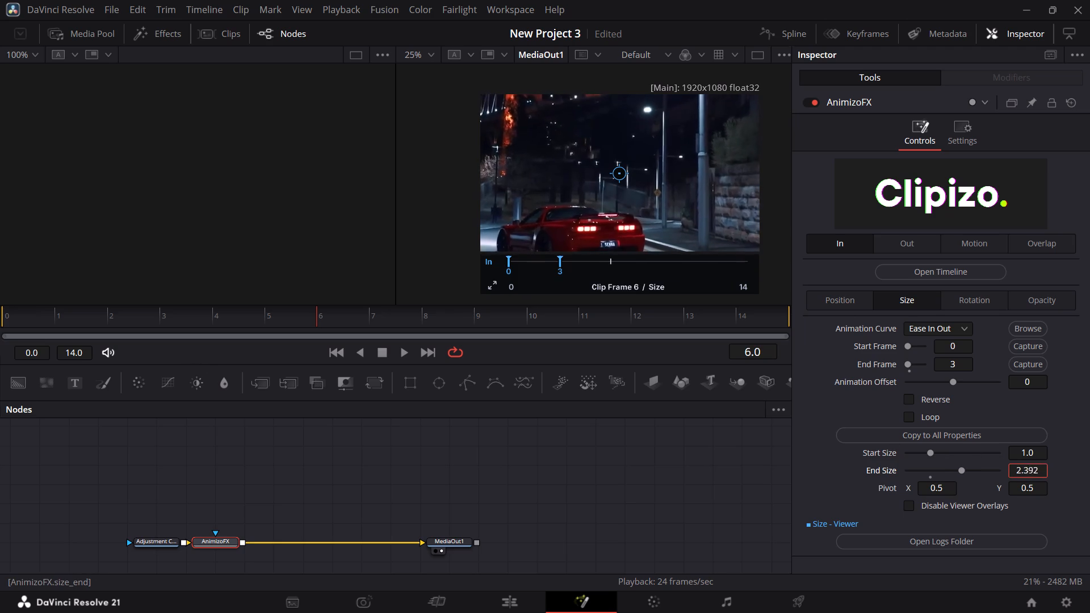
drag(901, 472, 510, 460)
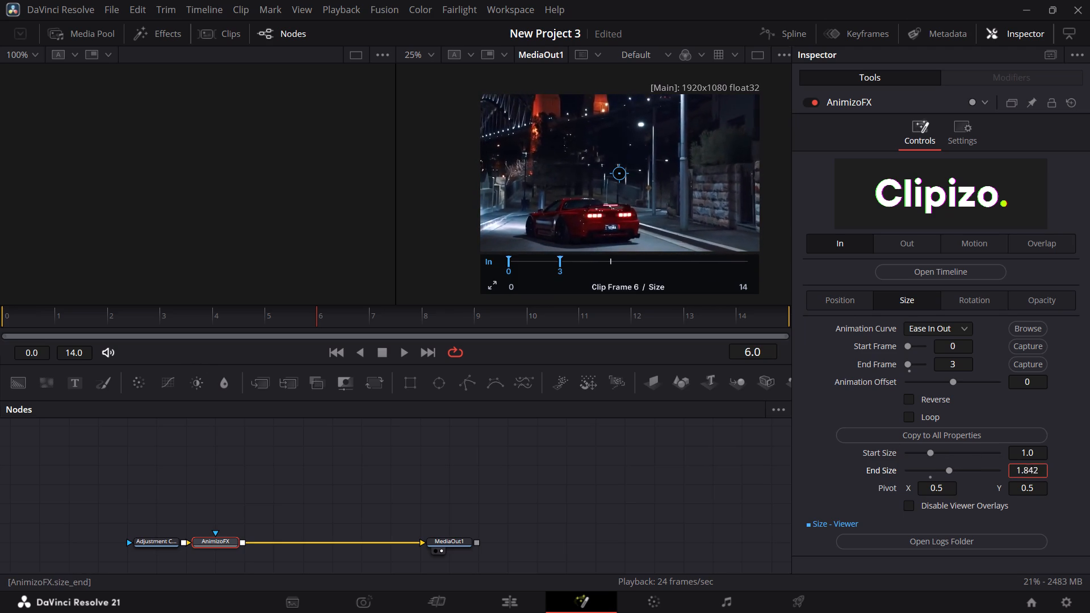
drag(510, 460, 386, 456)
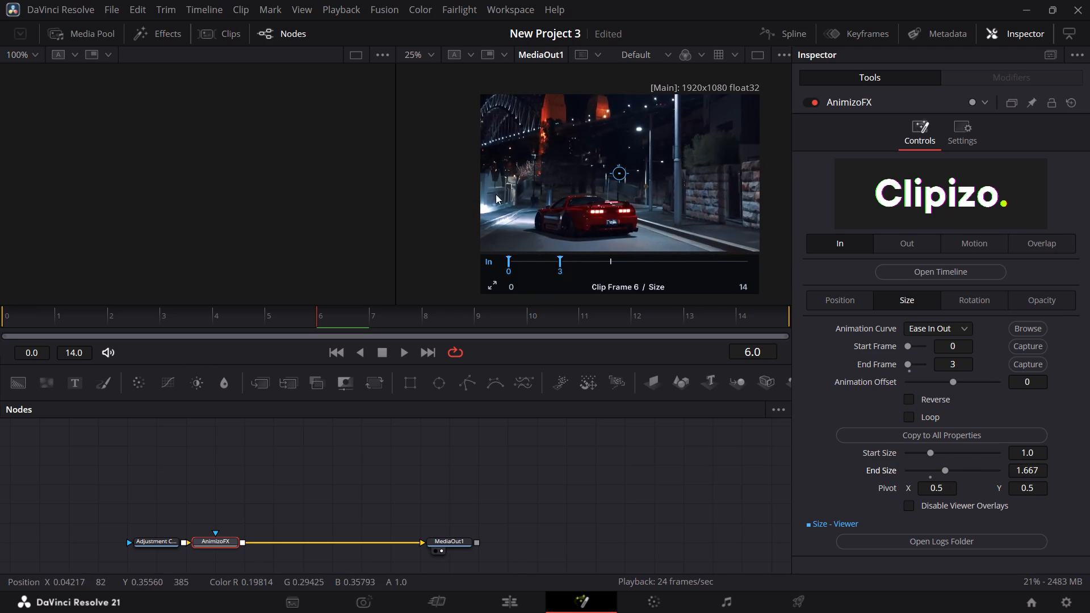
Move the Size pivot onto the red car at about X 0.409, Y 0.345 and play back the zoom.
drag(619, 174, 597, 198)
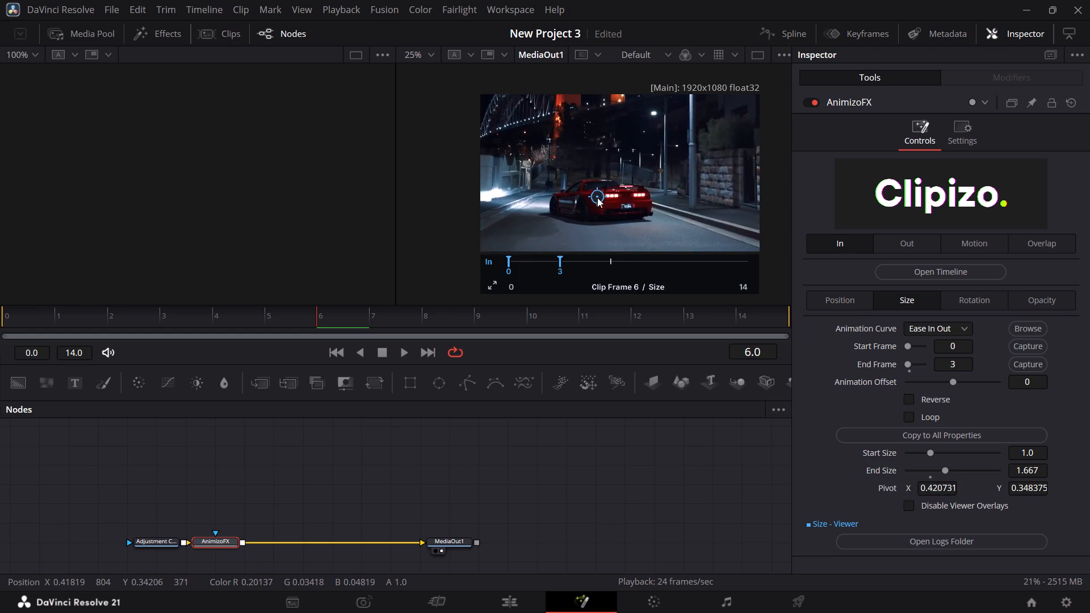
drag(597, 198, 593, 198)
drag(56, 315, 0, 324)
key(space)
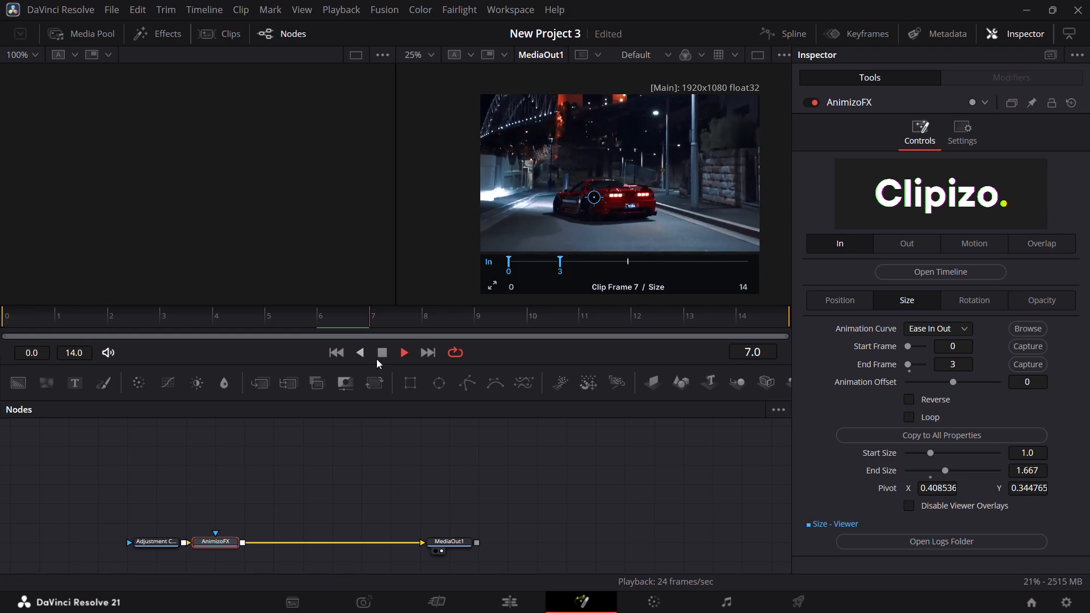
key(space)
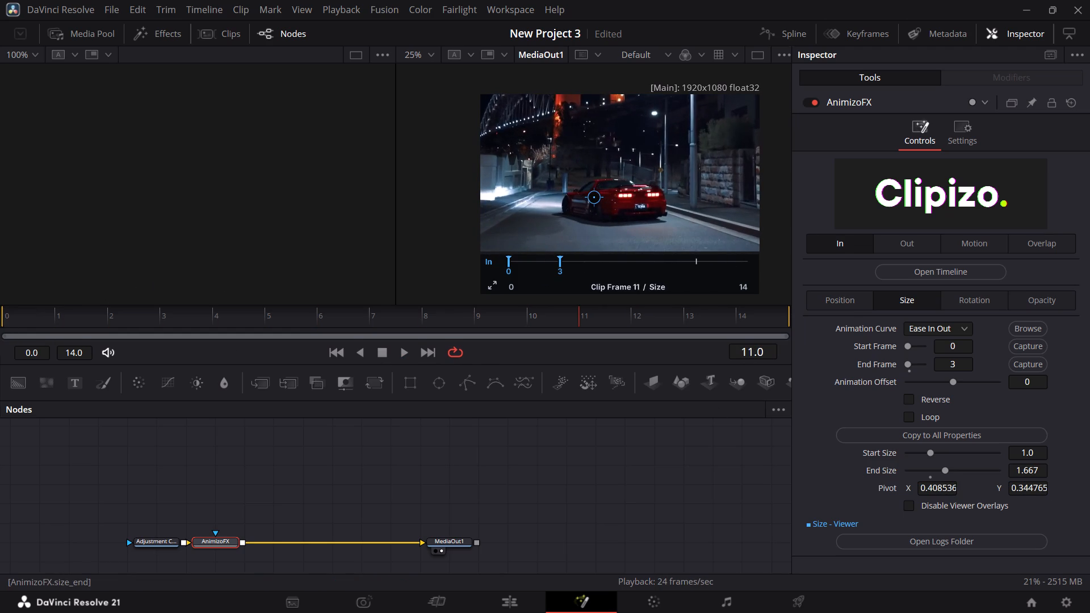
Raise the In animation's End Size to 1.744 and play back the zoom in the composition.
drag(164, 315, 146, 319)
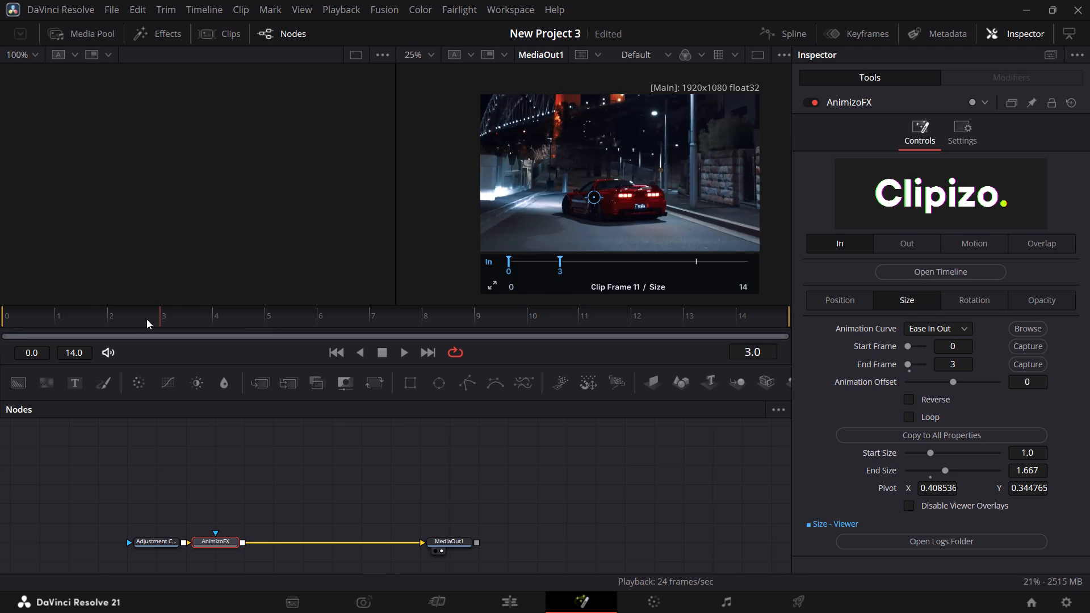
drag(146, 319, 0, 324)
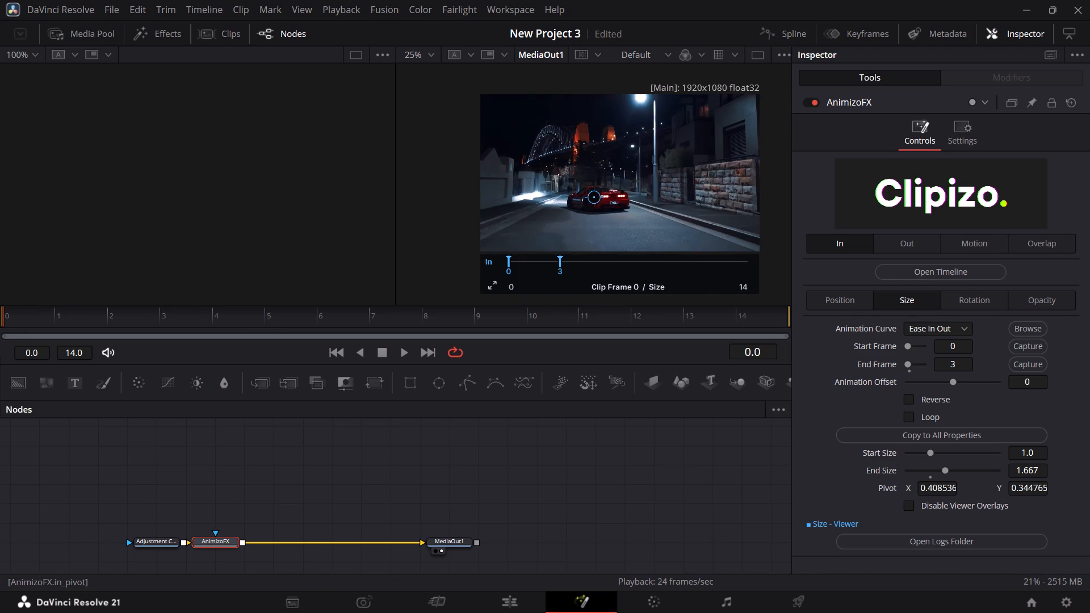
drag(1015, 469, 1021, 469)
drag(1021, 469, 1065, 476)
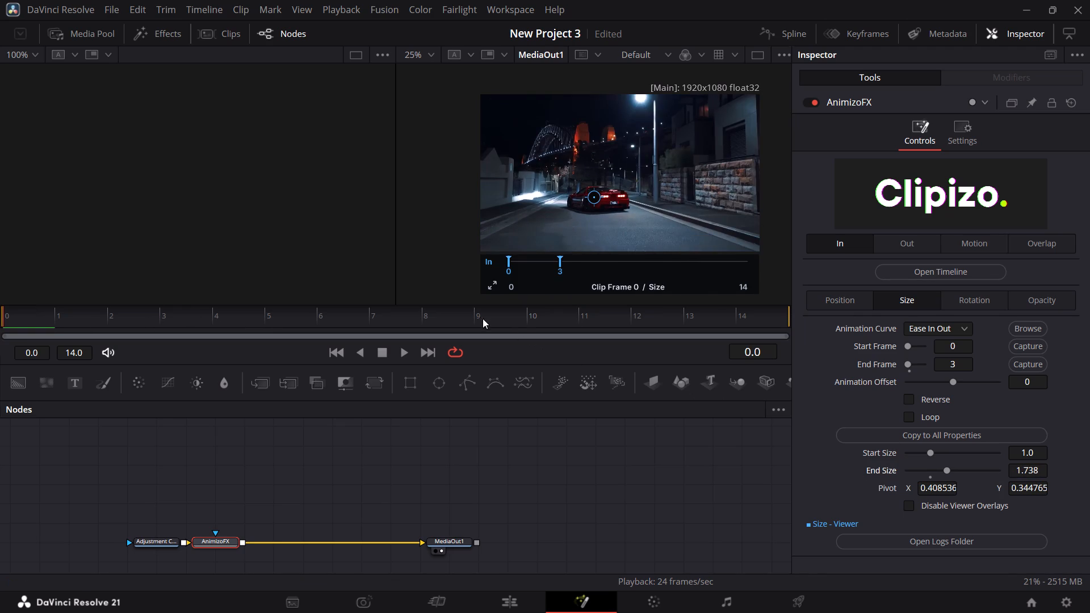
click(480, 317)
click(1019, 468)
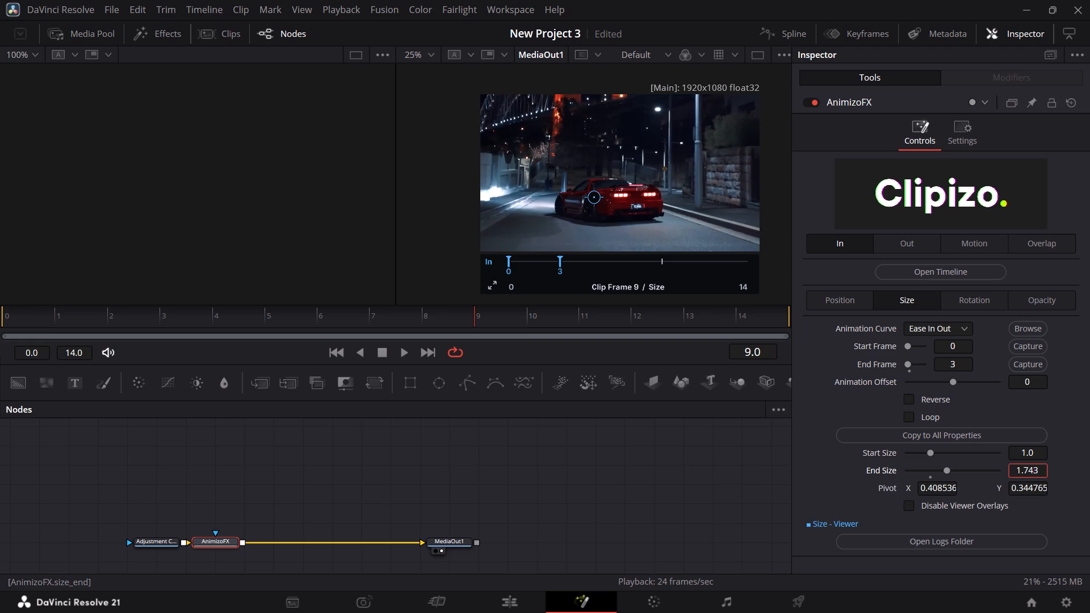
drag(25, 317, 0, 318)
key(space)
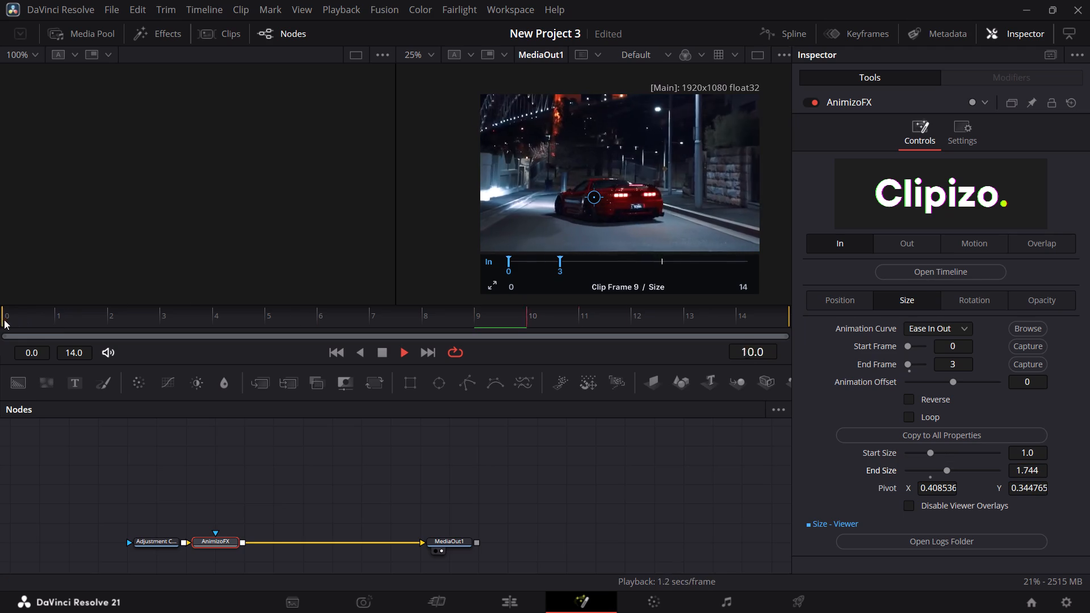
key(space)
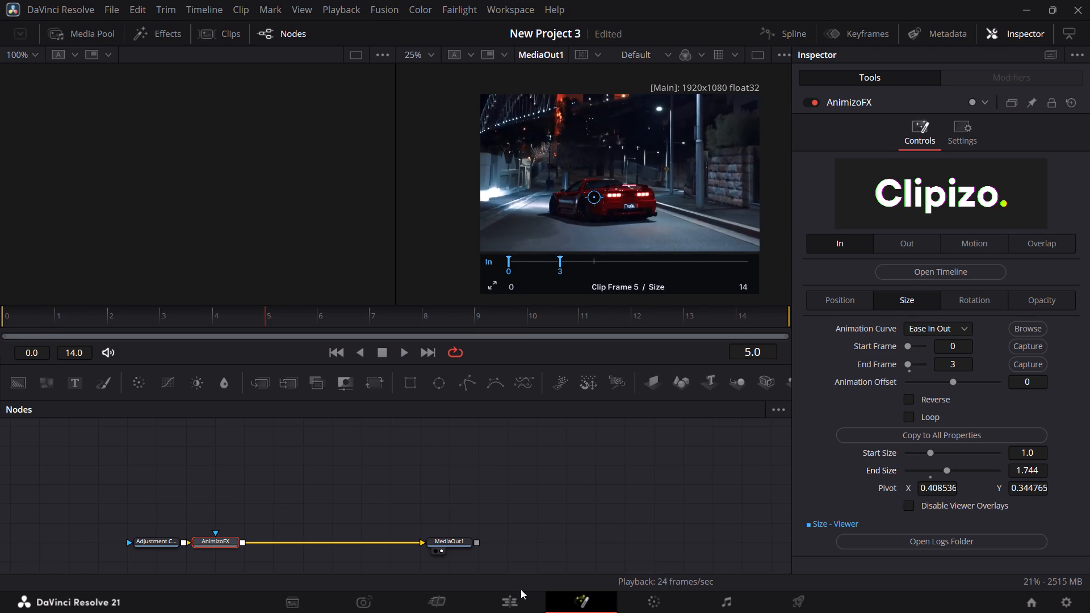
Play the edit timeline through Compound Clip 1 and the adjustment clip, and return to the adjustment clip's Fusion composition.
click(512, 597)
click(650, 373)
key(space)
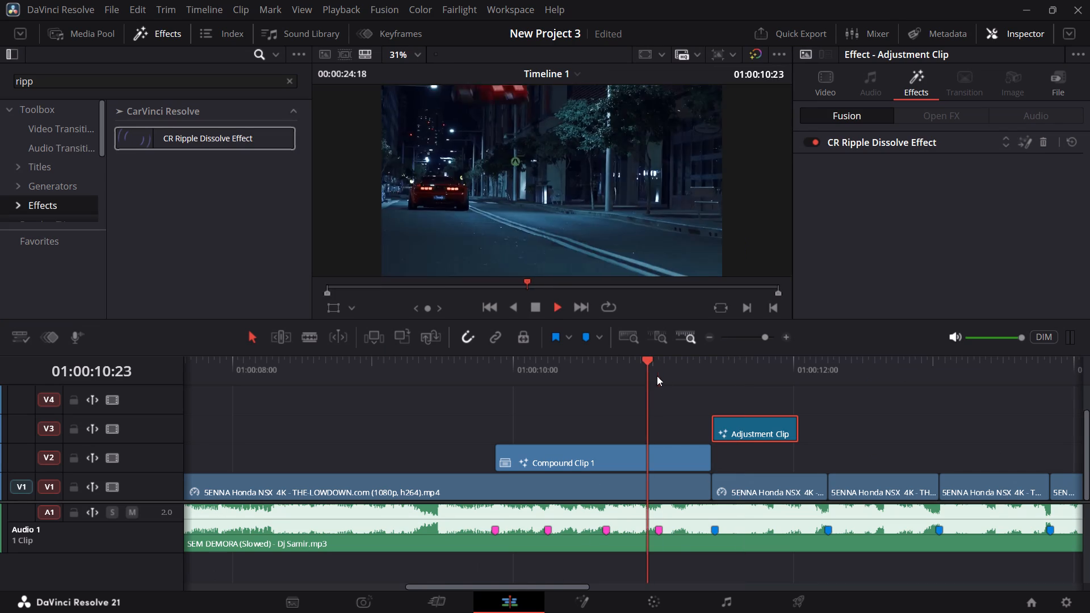
click(483, 372)
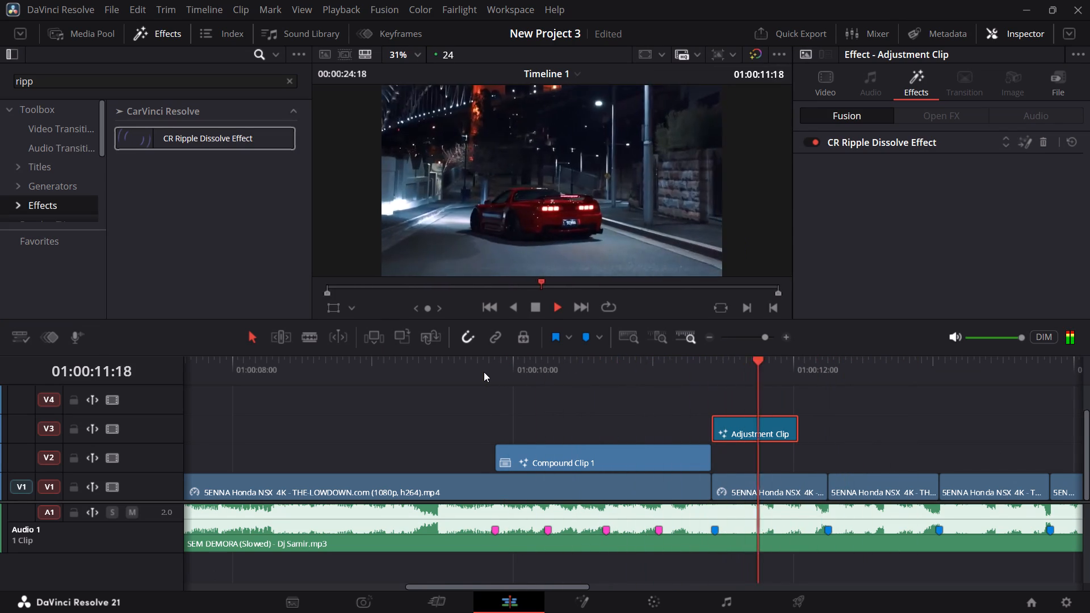
click(484, 372)
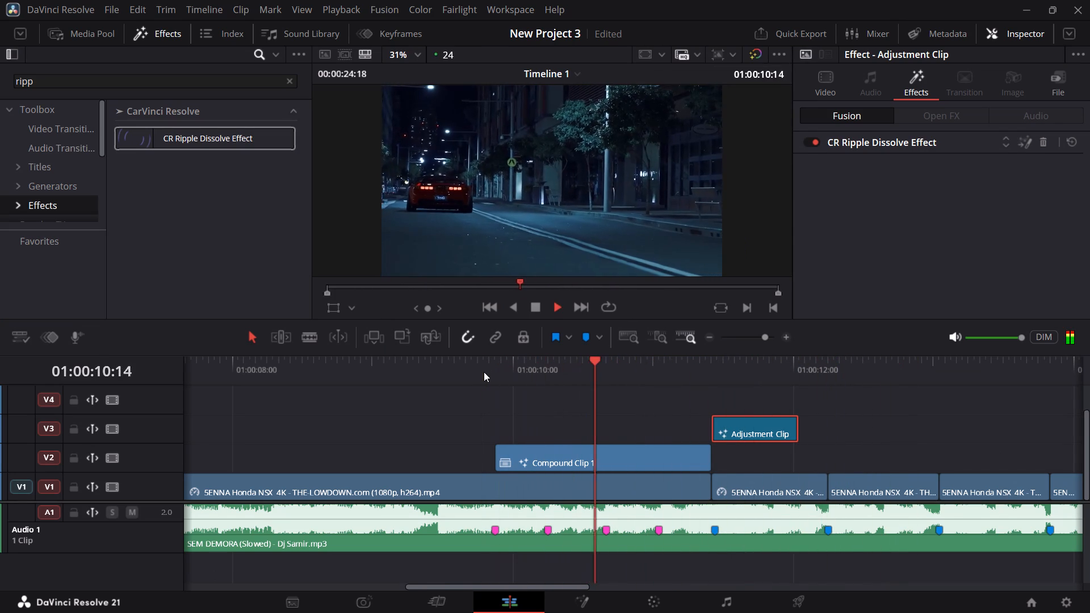
key(space)
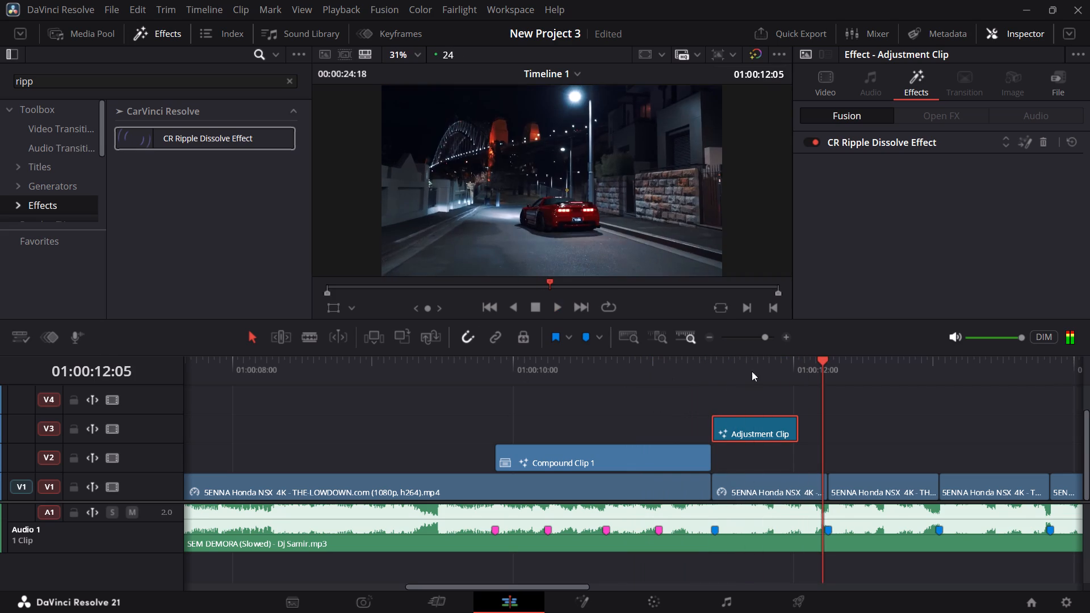
click(756, 371)
click(578, 609)
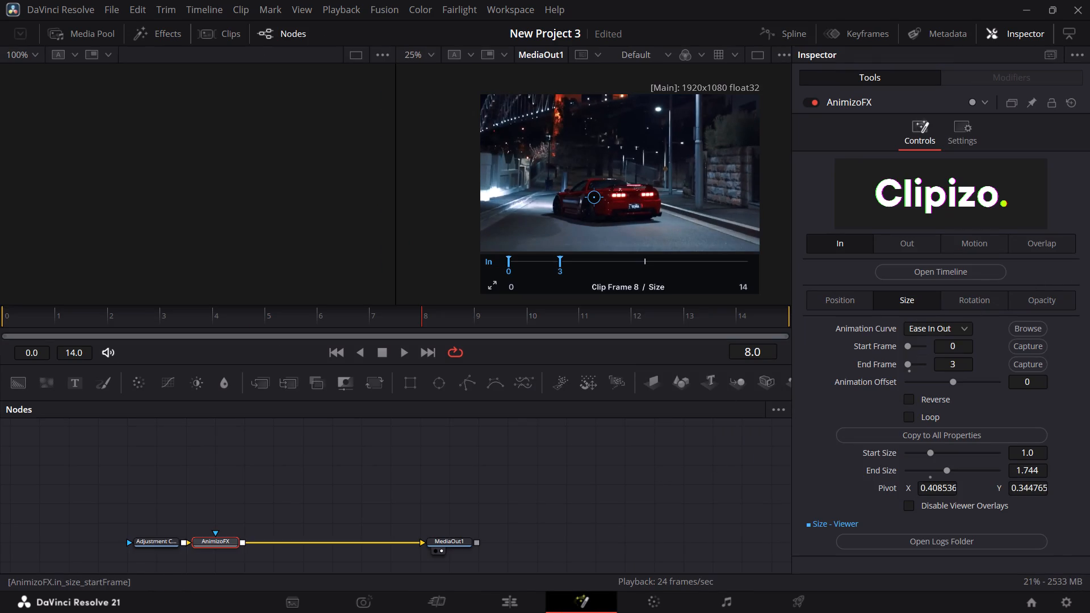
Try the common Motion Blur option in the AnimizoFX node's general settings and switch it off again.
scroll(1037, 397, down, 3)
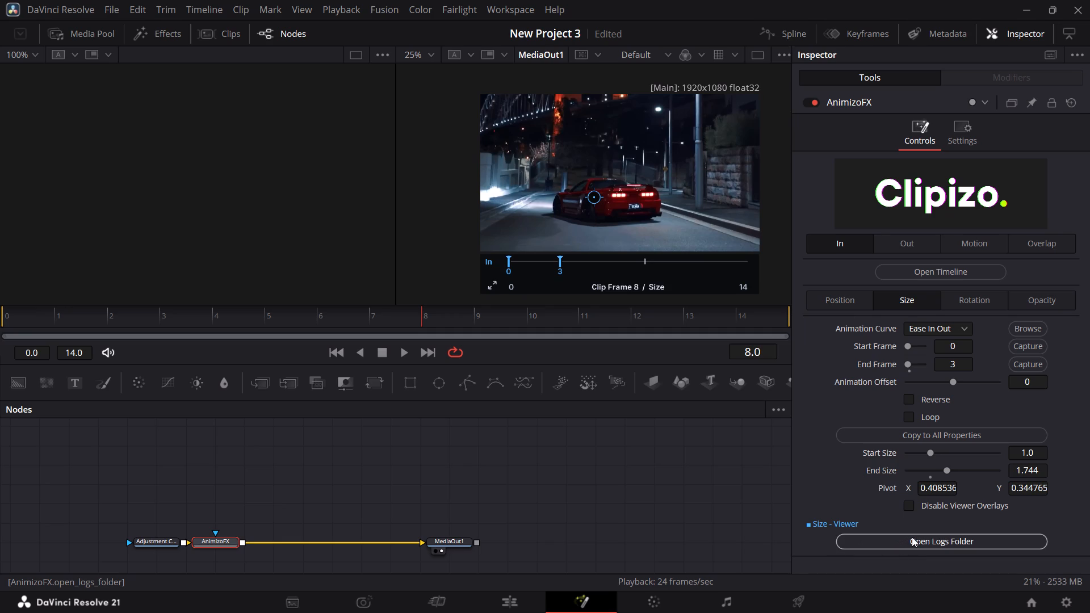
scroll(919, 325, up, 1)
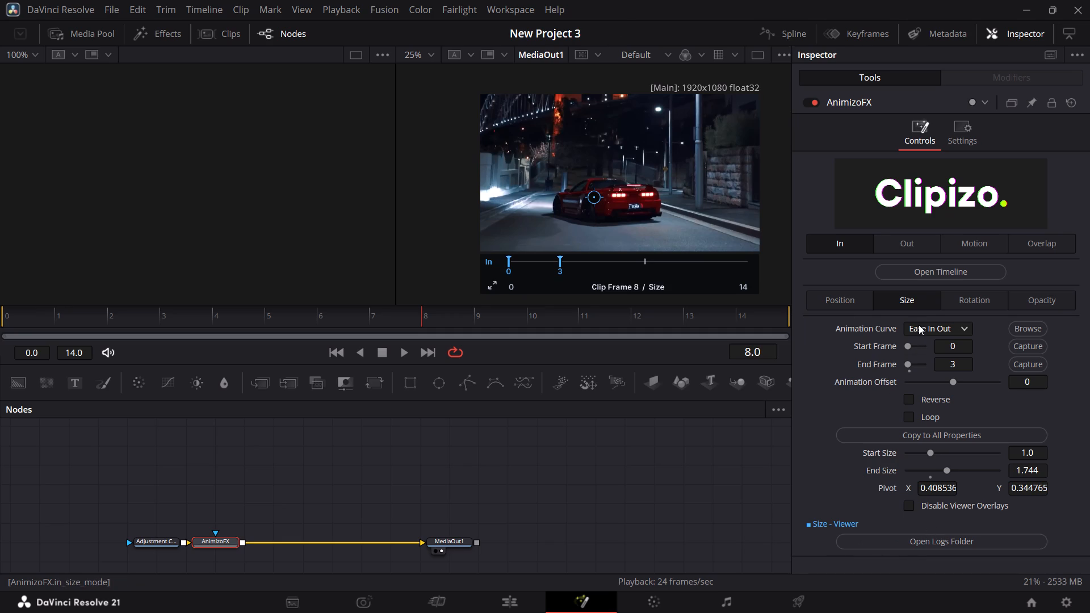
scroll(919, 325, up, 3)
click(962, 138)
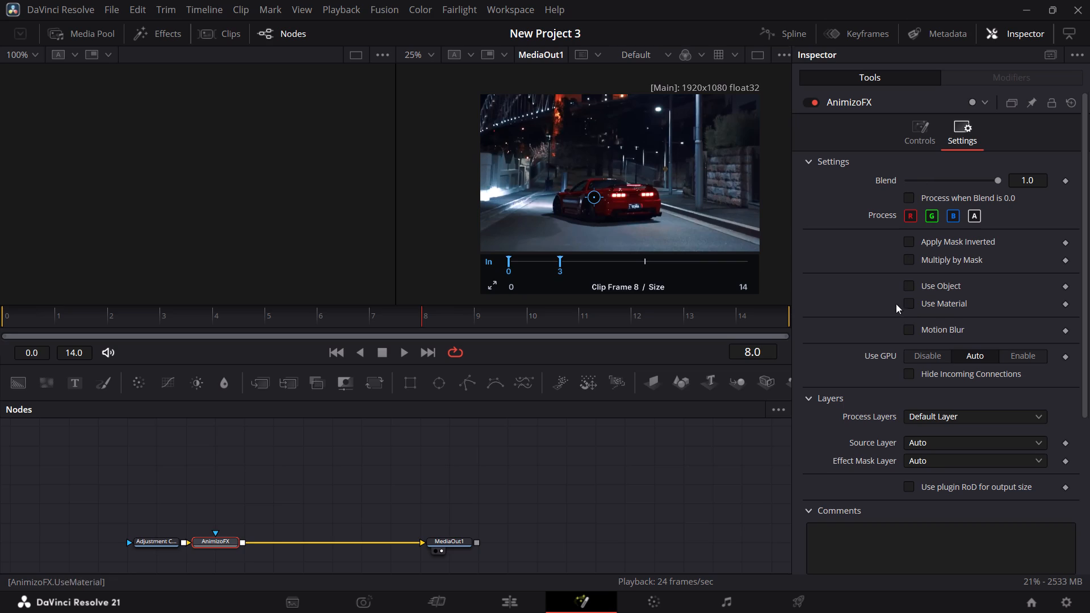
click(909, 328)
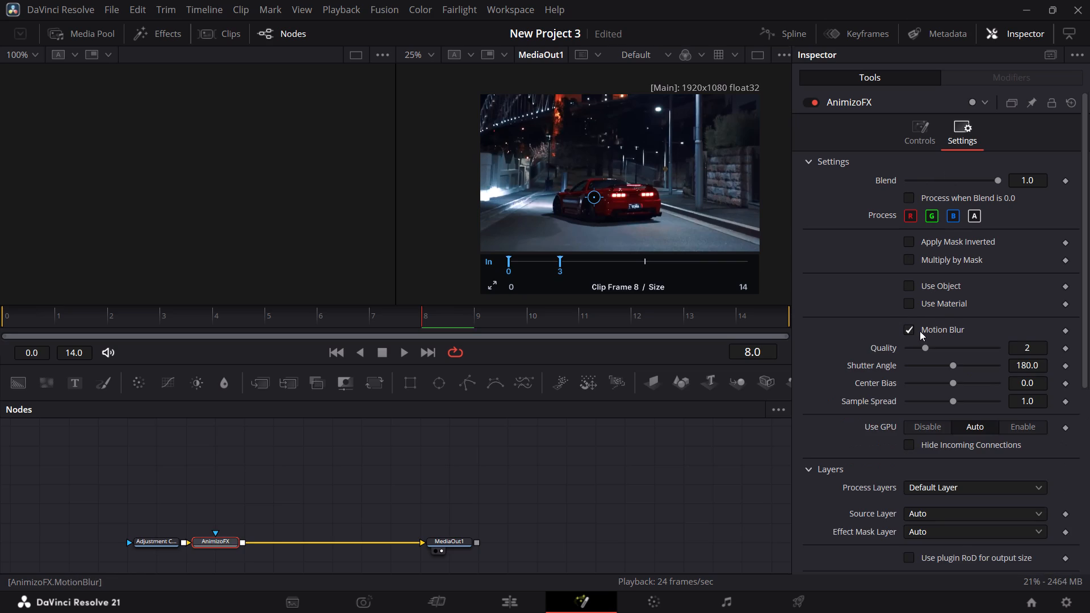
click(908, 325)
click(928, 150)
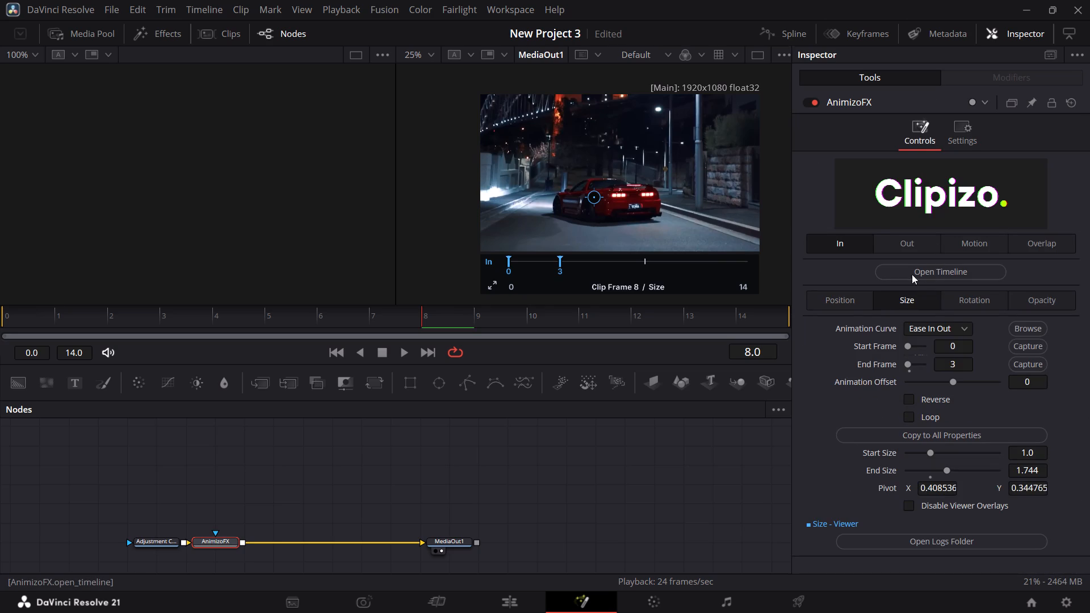
Enable AnimizoFX's own Motion Blur among its Motion controls and set Quality to 5.
click(964, 241)
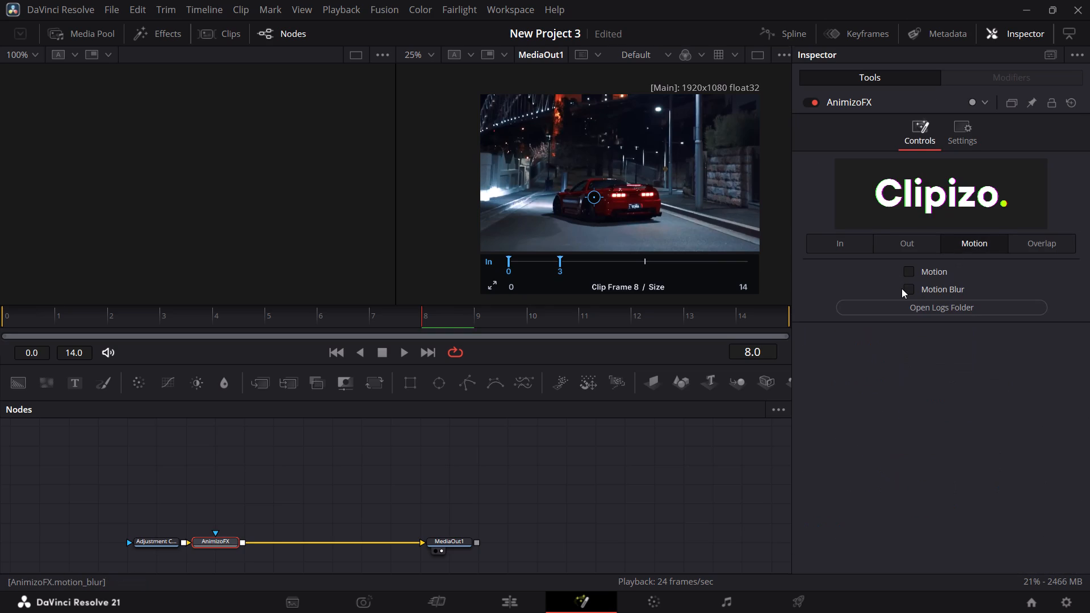
click(908, 285)
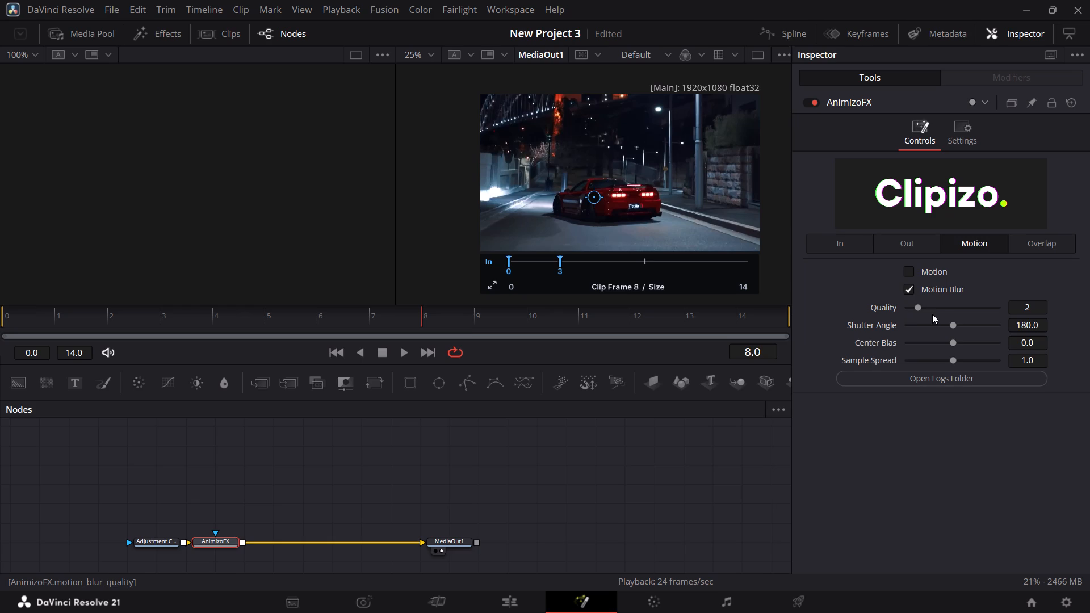
drag(1017, 307, 1021, 307)
drag(1021, 307, 717, 335)
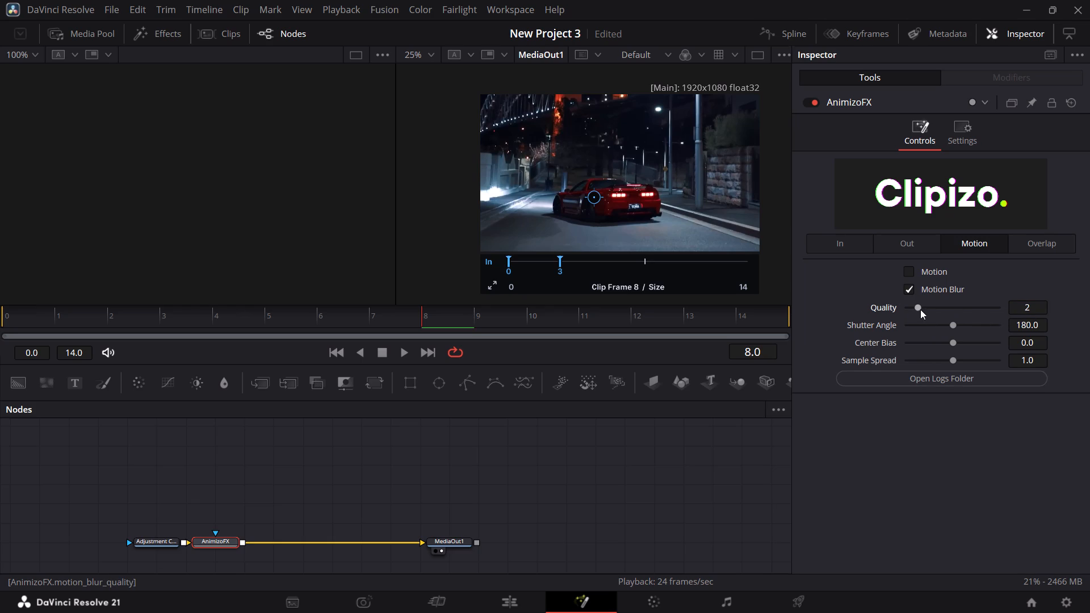
drag(920, 309, 942, 312)
drag(942, 312, 949, 316)
Change the In animation's Size curve to Ease In and play back the zoom from the first frame.
click(1021, 240)
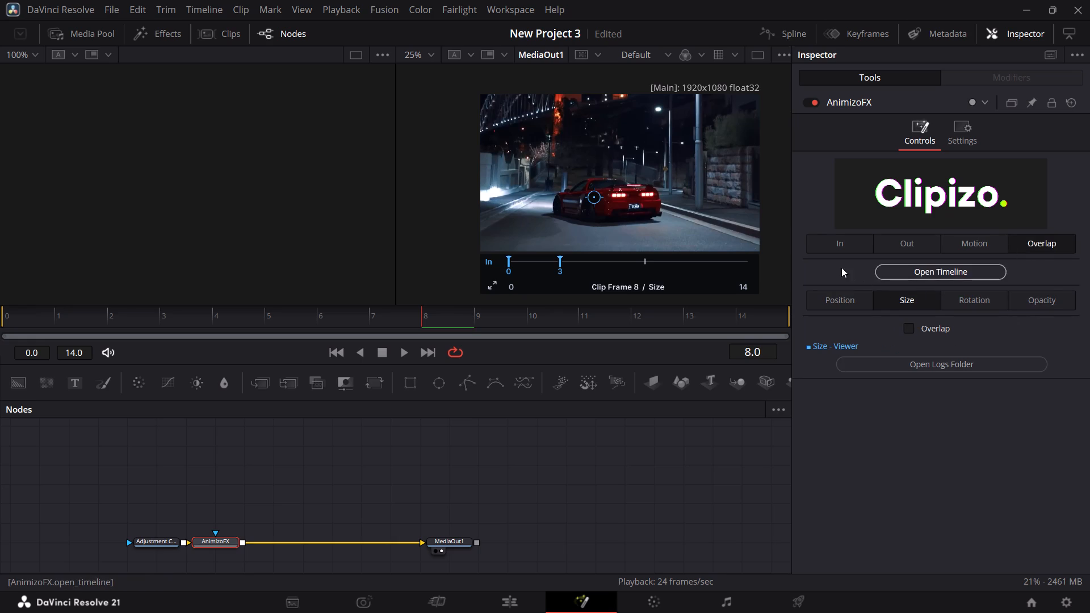
click(850, 245)
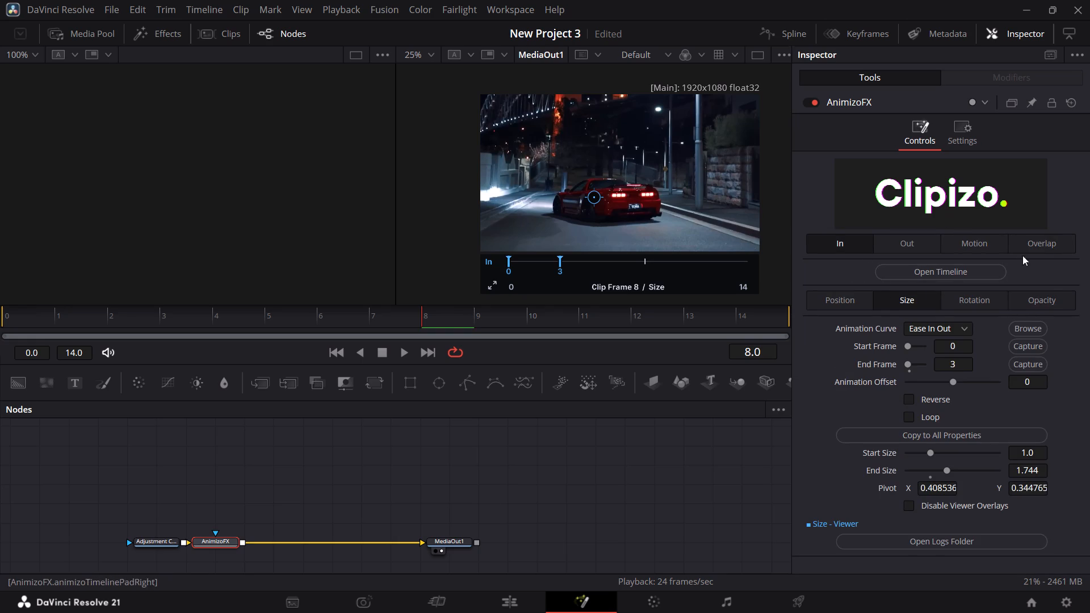
scroll(1000, 462, down, 3)
scroll(1000, 463, up, 2)
click(959, 326)
click(941, 360)
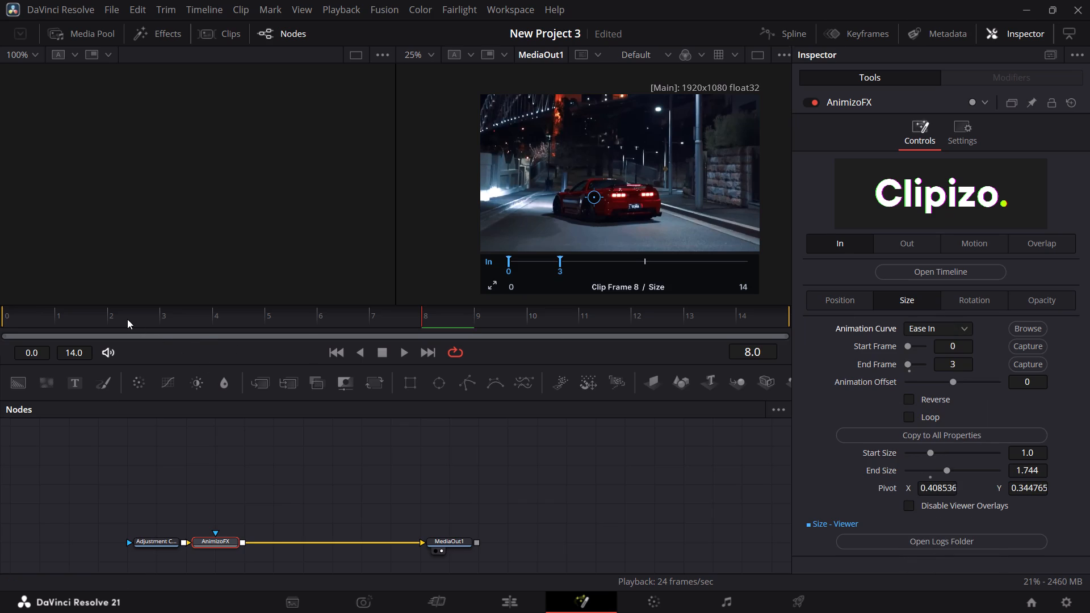
drag(74, 309, 0, 320)
key(space)
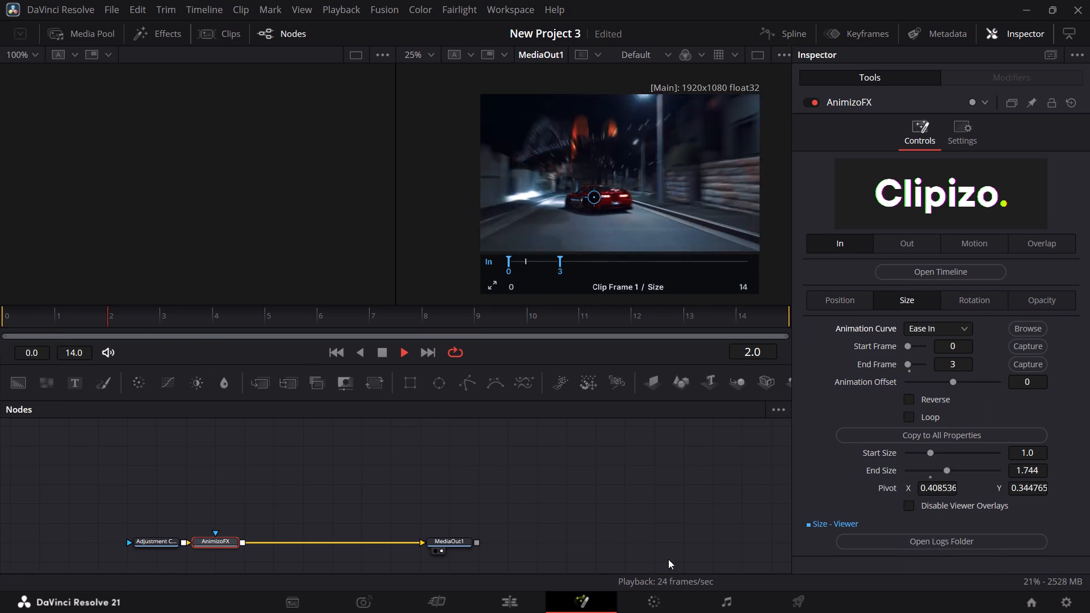
key(space)
Review the motion-blurred zoom on the edit timeline, replaying the section from before Compound Clip 1 through the adjustment clip.
click(492, 606)
click(539, 375)
key(space)
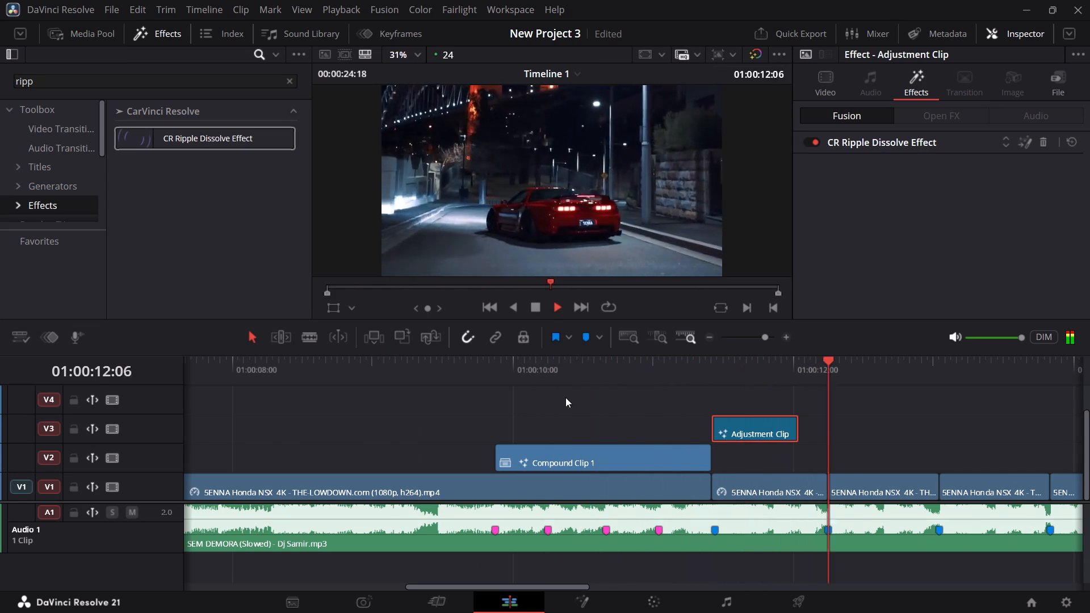
click(448, 373)
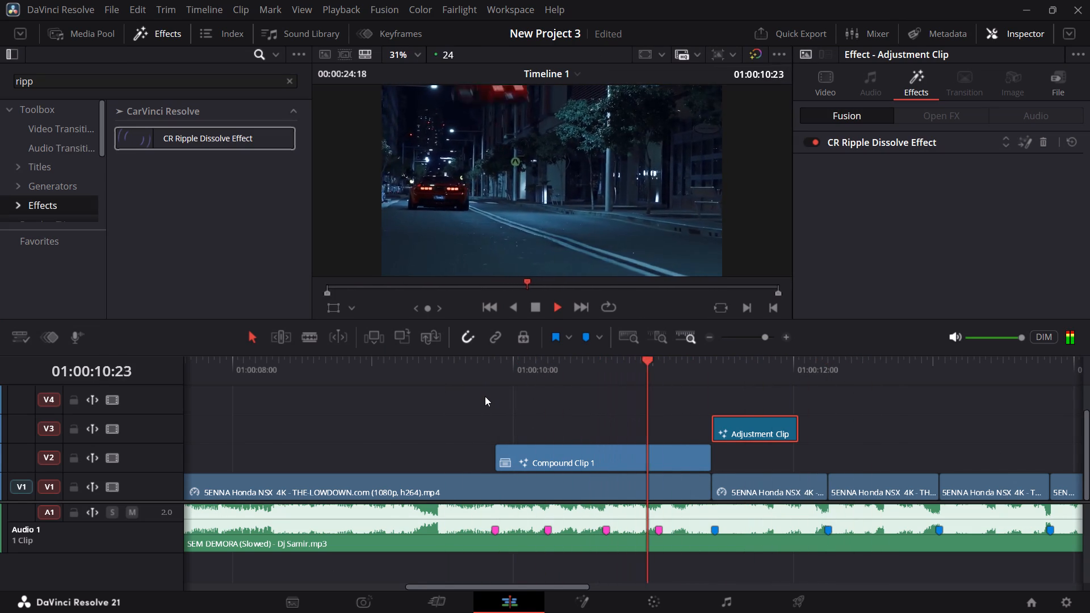
click(347, 346)
click(345, 342)
click(371, 370)
key(space)
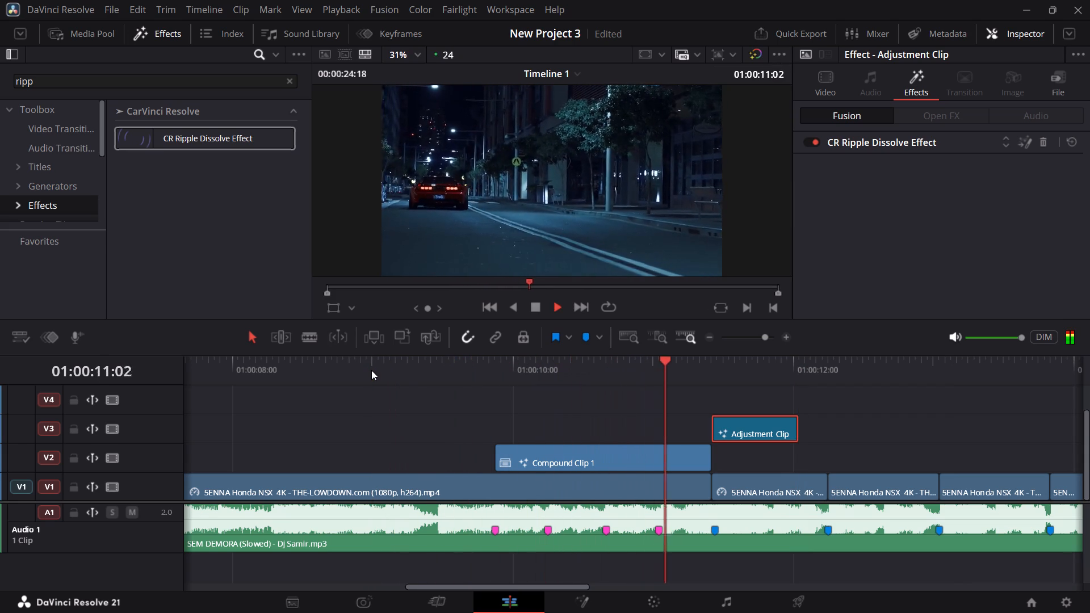
key(space)
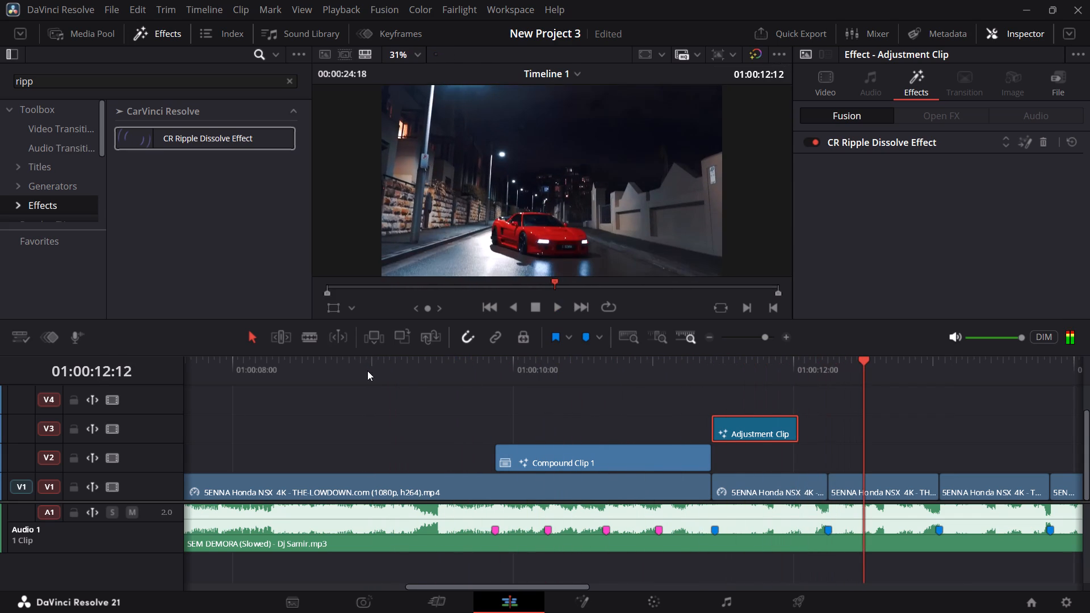
click(416, 362)
key(space)
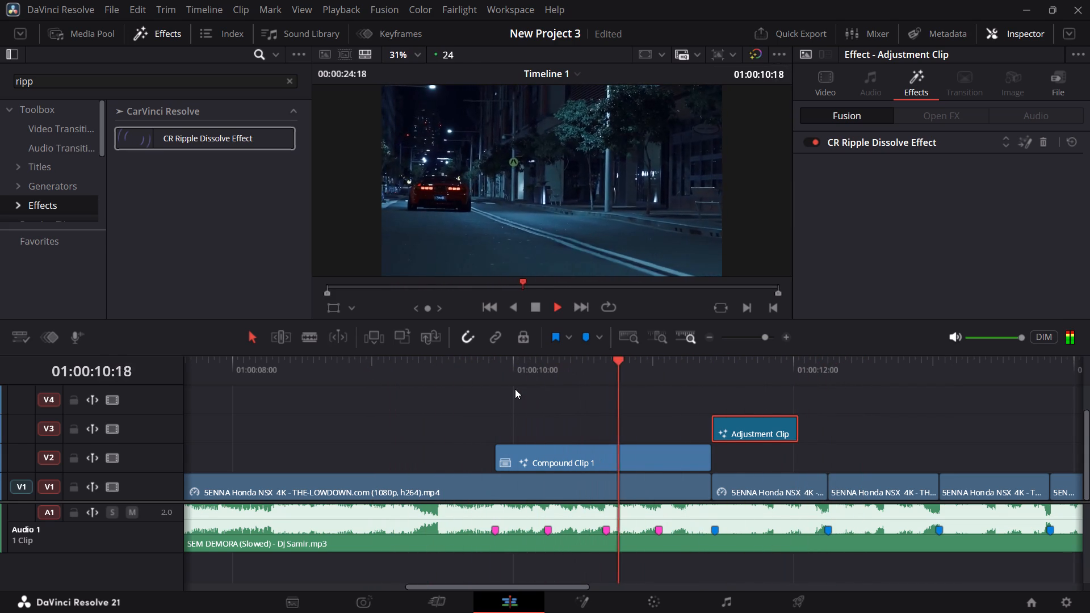
key(space)
Change the adjustment clip's AnimizoFX In animation Size curve to Ease Out.
click(740, 363)
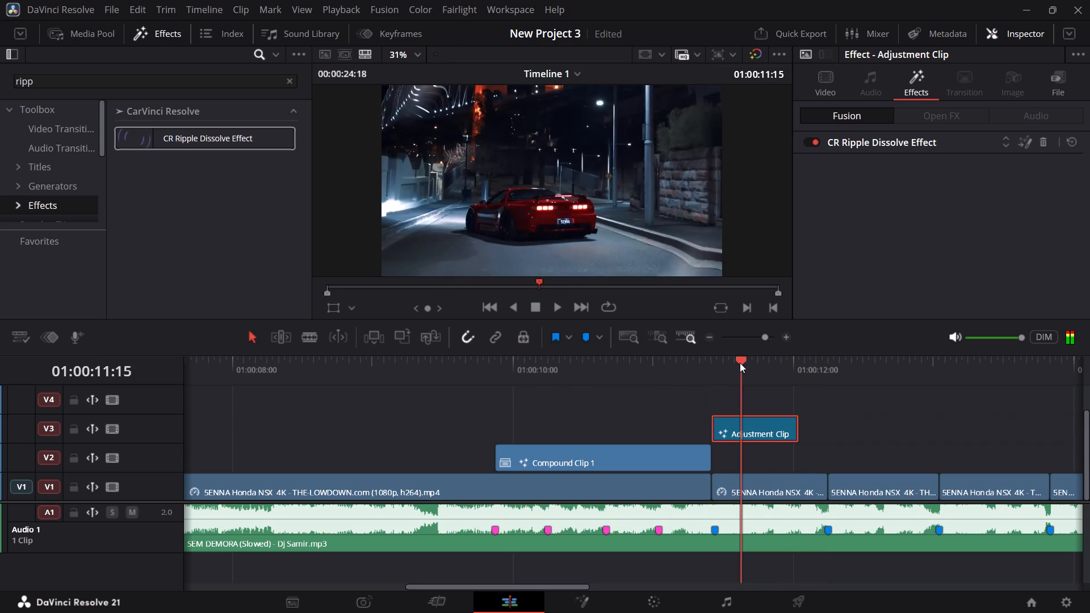
click(579, 601)
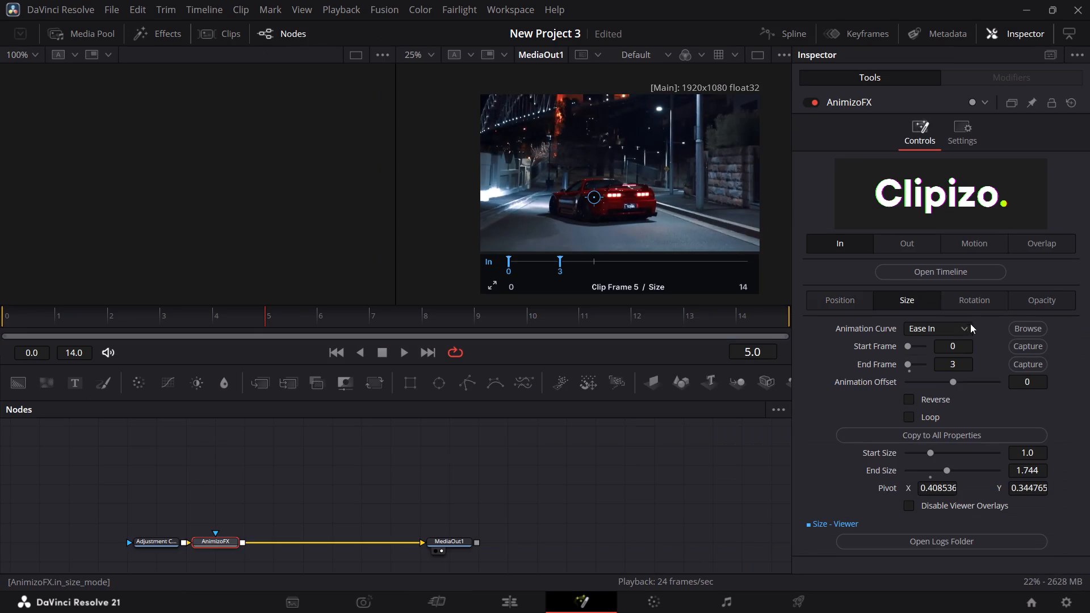
click(961, 329)
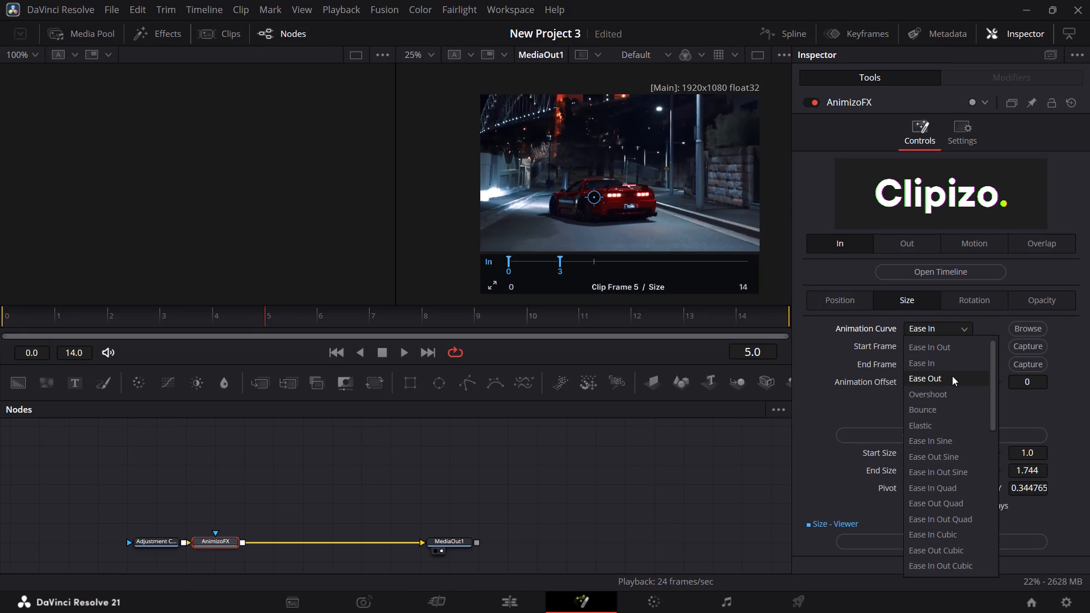
click(952, 376)
Review the Ease Out zoom on the edit timeline, replaying the section from before Compound Clip 1 through the adjustment clip.
click(501, 598)
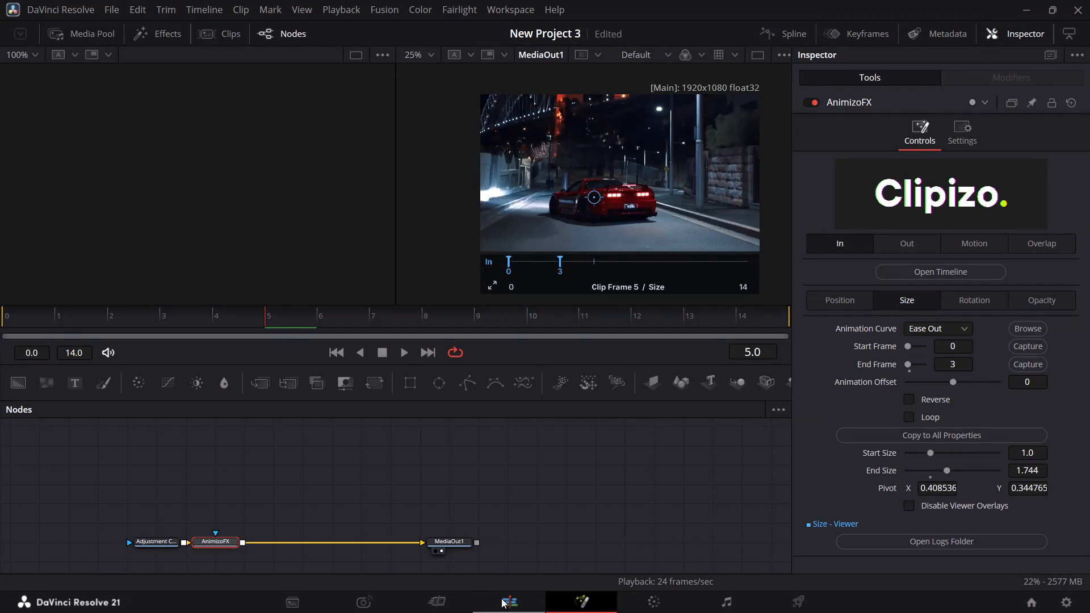
click(458, 375)
key(space)
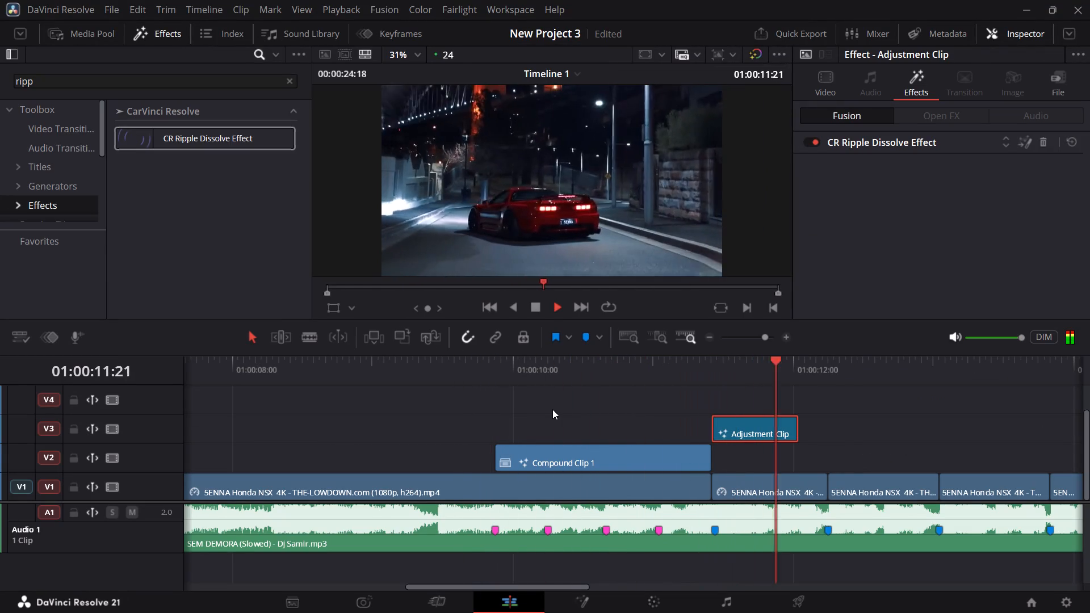
key(space)
click(444, 377)
key(space)
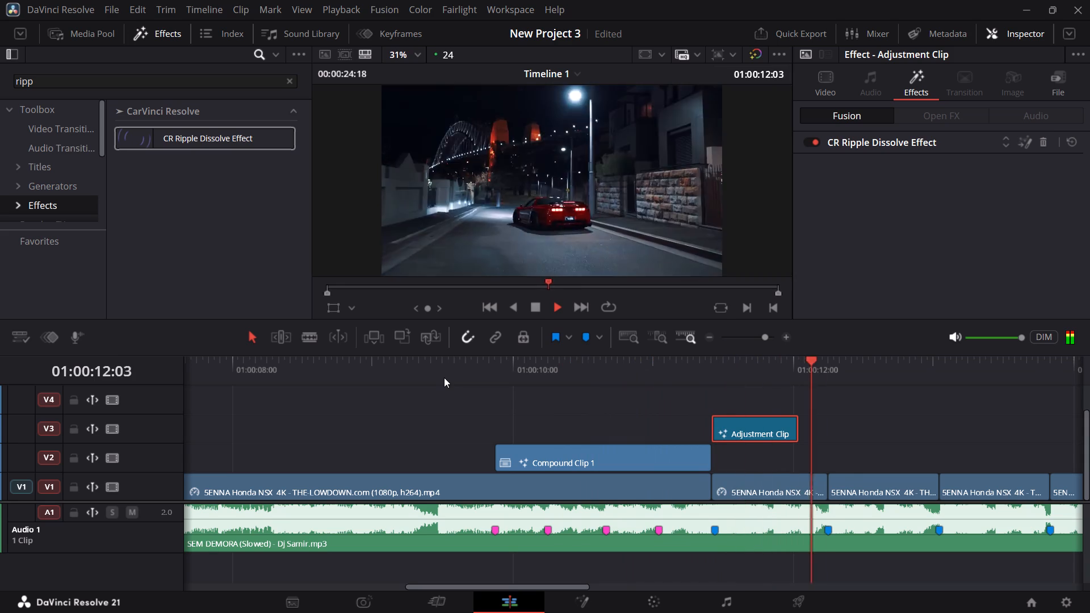
click(422, 372)
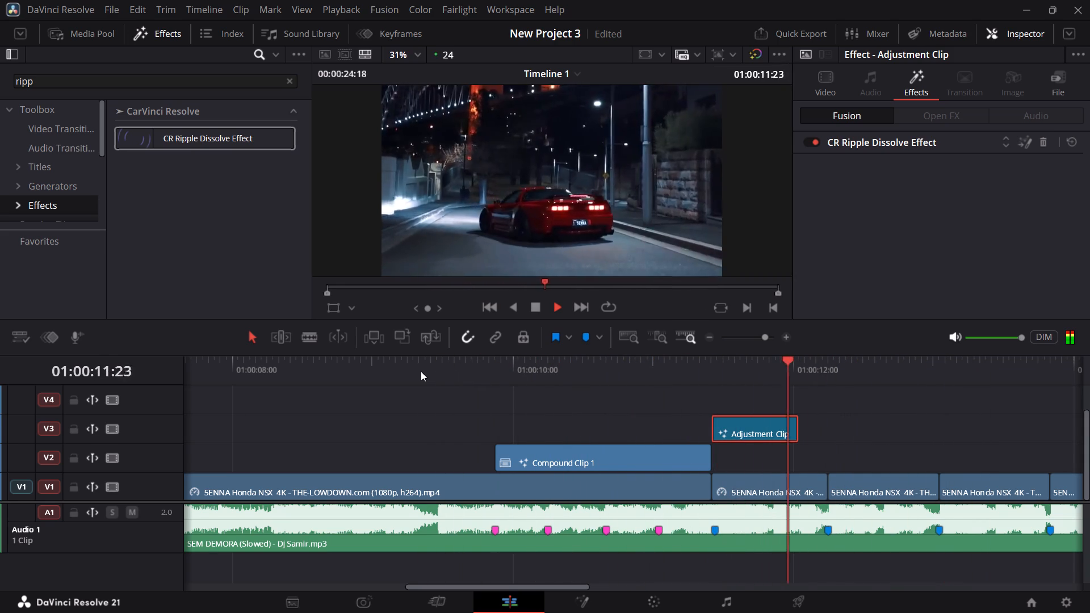
click(421, 371)
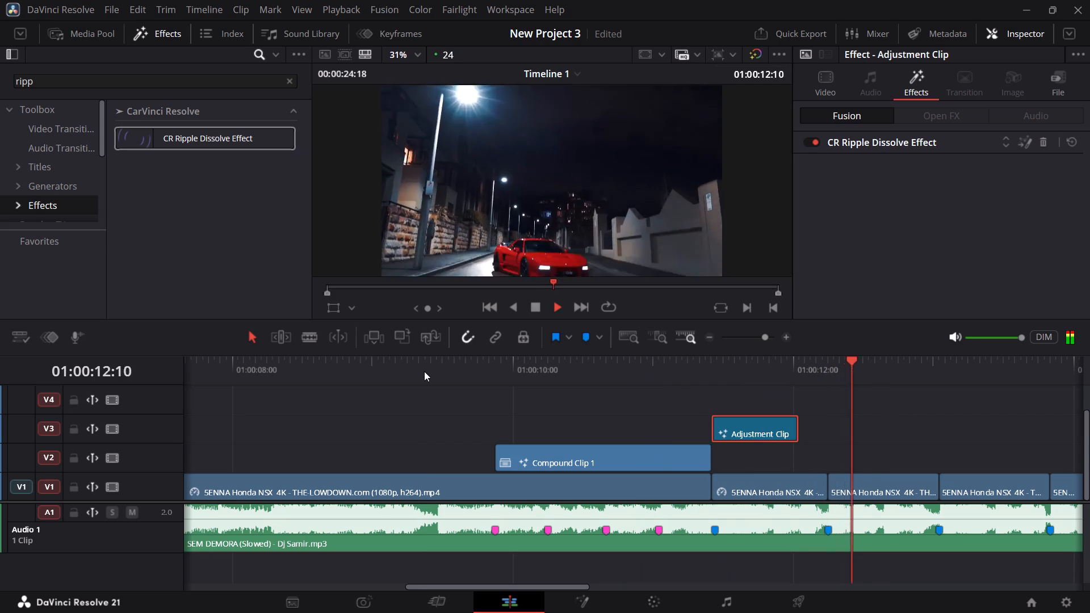
click(424, 371)
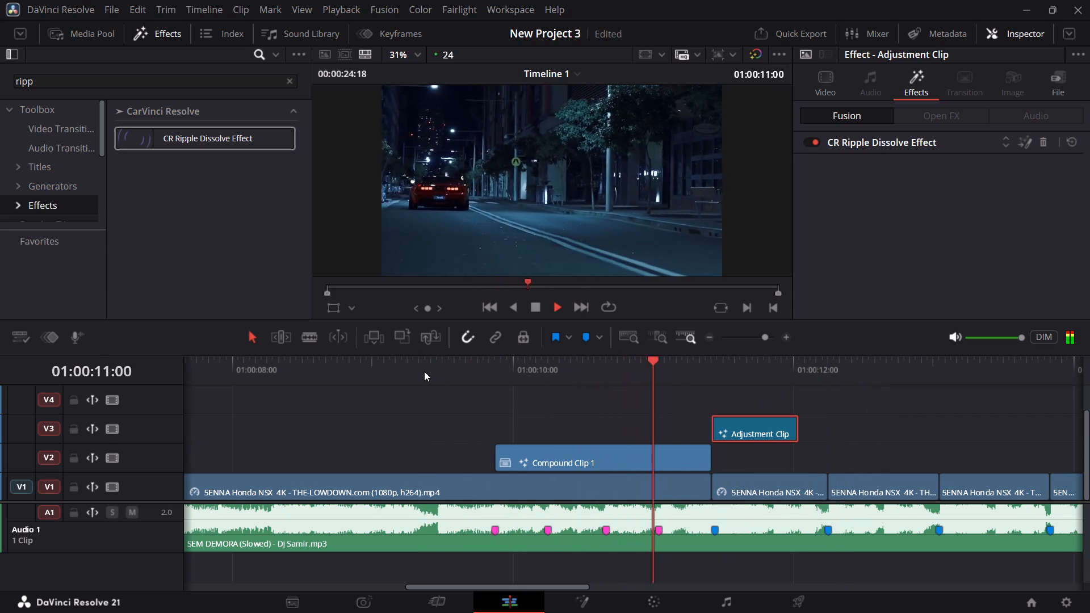
click(424, 371)
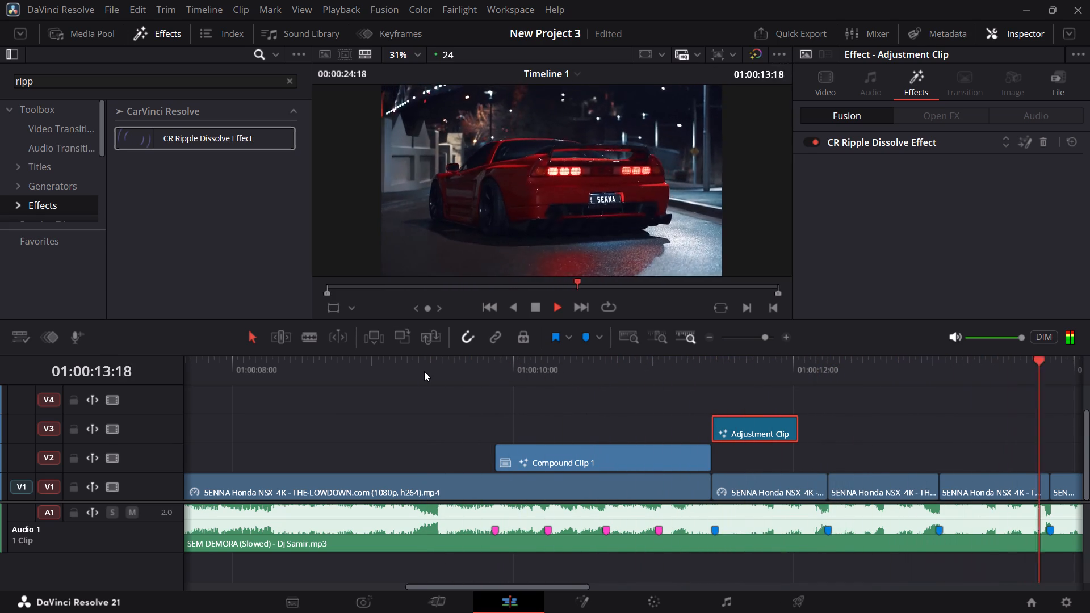
click(424, 371)
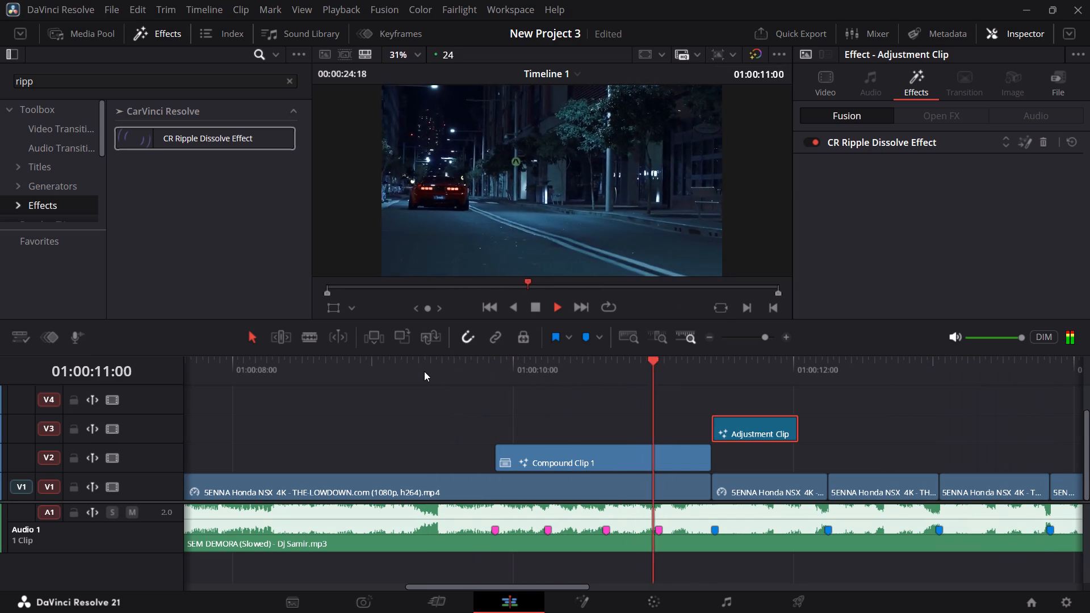
key(space)
Play the edit from the very start of the timeline through the adjustment clip's zoom to judge it against the music.
ctrl+scroll(489, 399, up, 3)
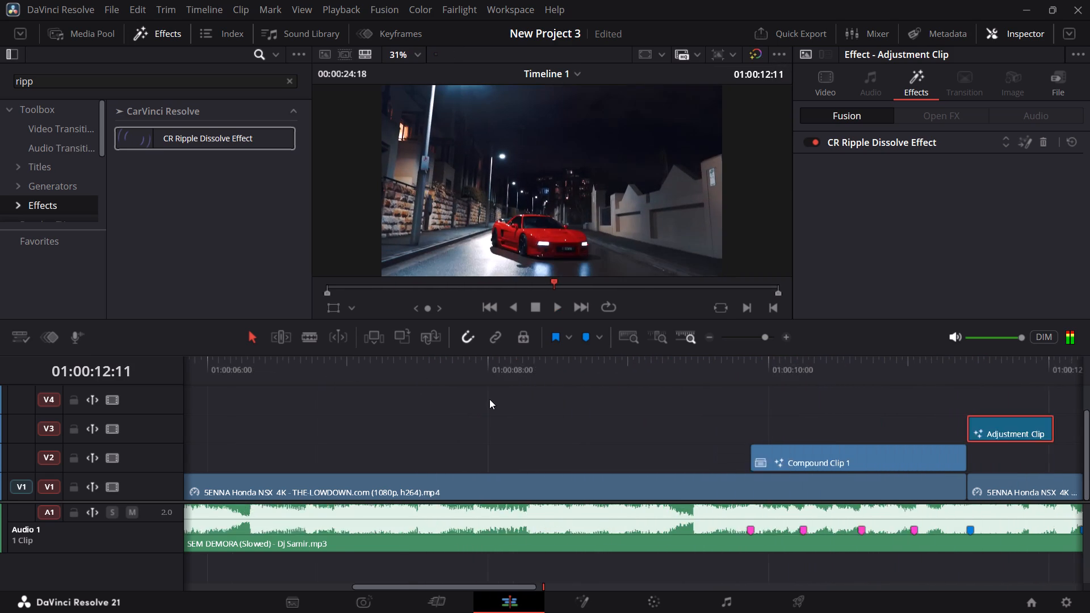
ctrl+scroll(489, 399, up, 1)
drag(306, 381, 8, 354)
alt+scroll(510, 382, down, 8)
alt+scroll(505, 383, up, 1)
alt+scroll(505, 383, down, 5)
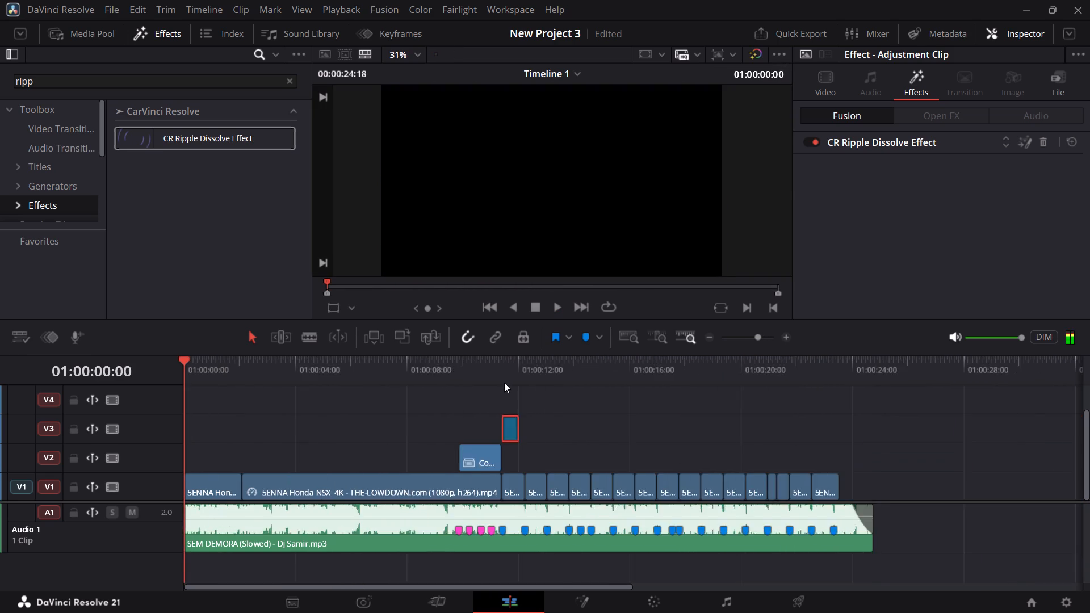
key(space)
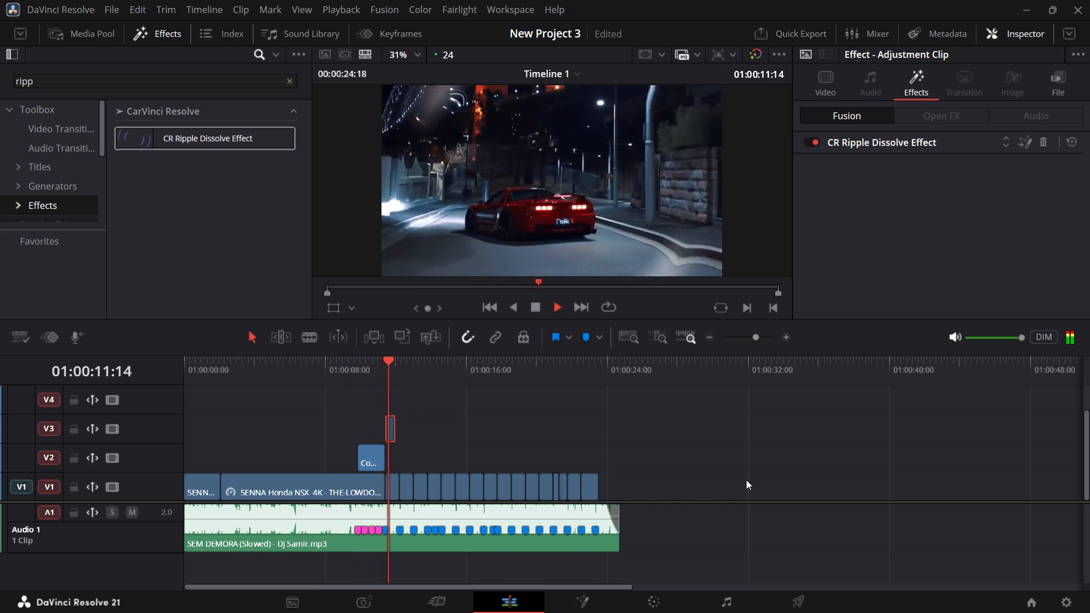
key(space)
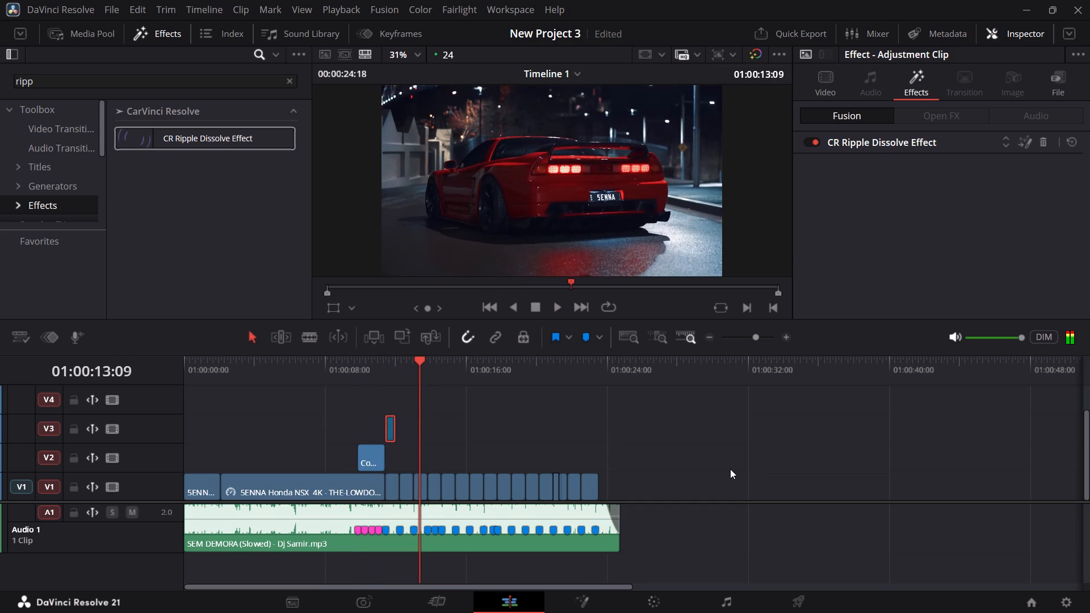
Extend the end of the adjustment clip on V3 to the next cut in the car footage, at the blue beat marker.
alt+scroll(738, 467, up, 3)
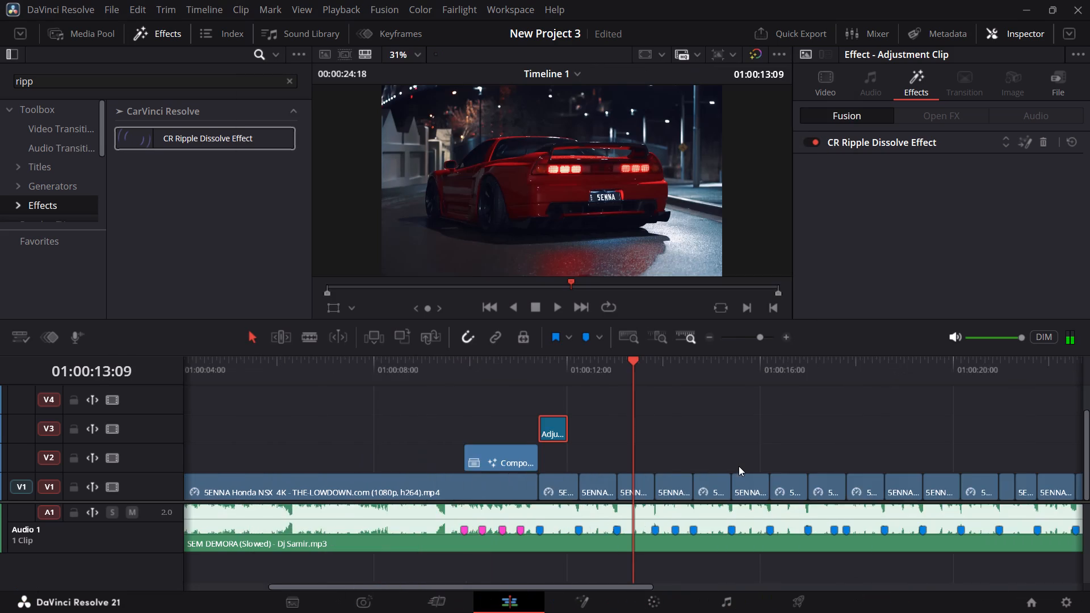
alt+scroll(739, 466, up, 9)
click(346, 367)
key(space)
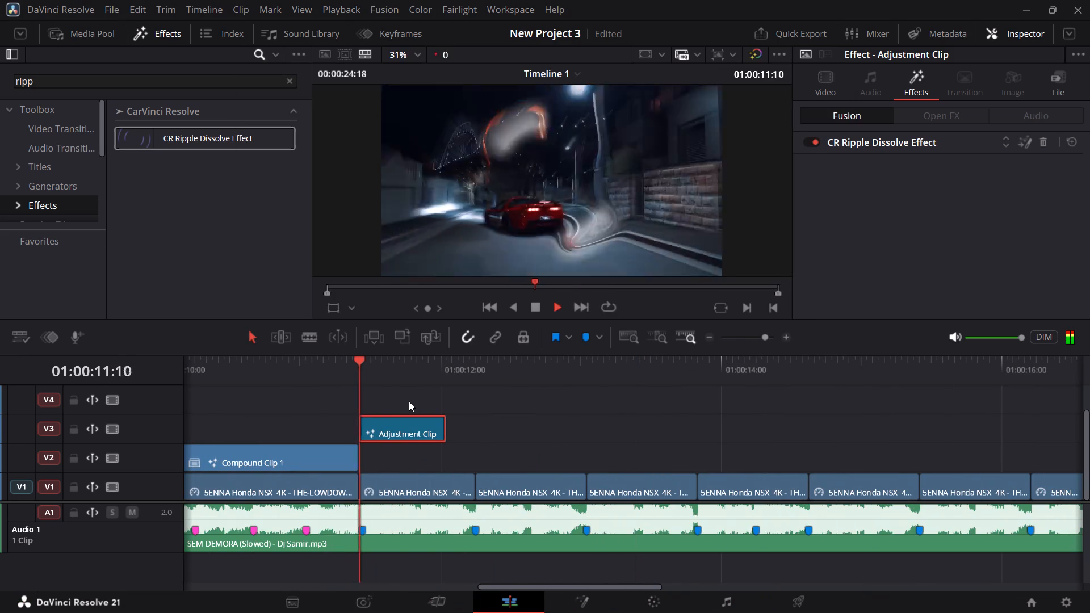
key(space)
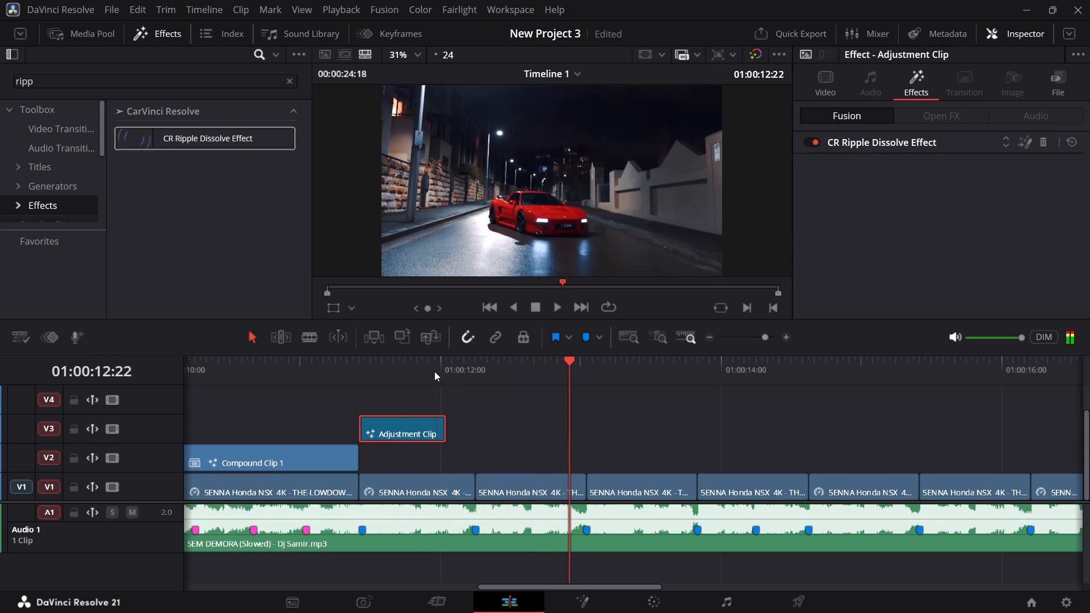
click(434, 371)
click(442, 371)
click(438, 371)
click(438, 370)
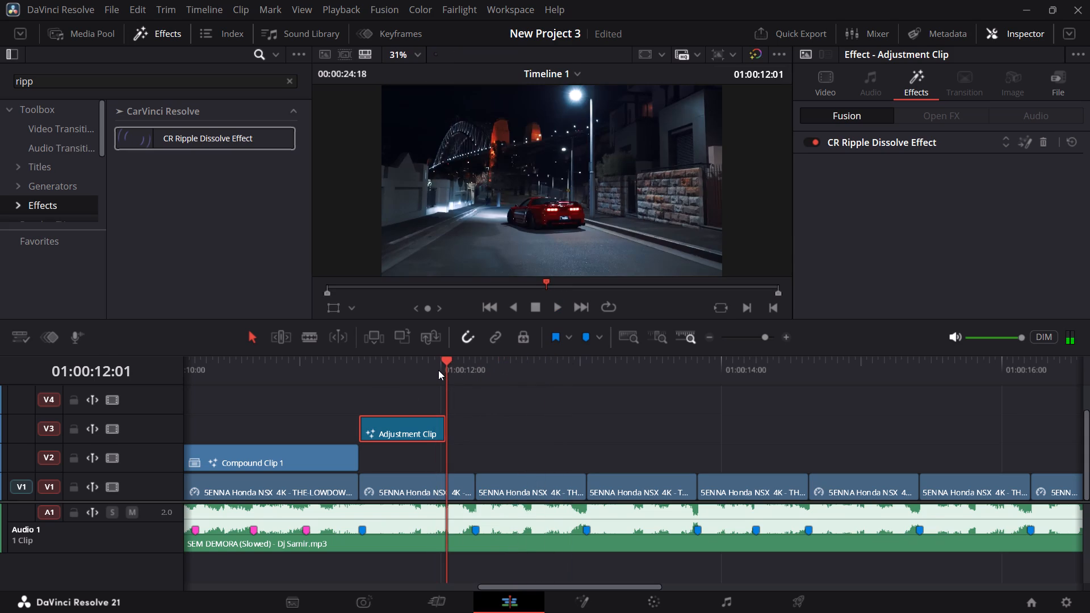
click(447, 368)
drag(444, 433, 473, 434)
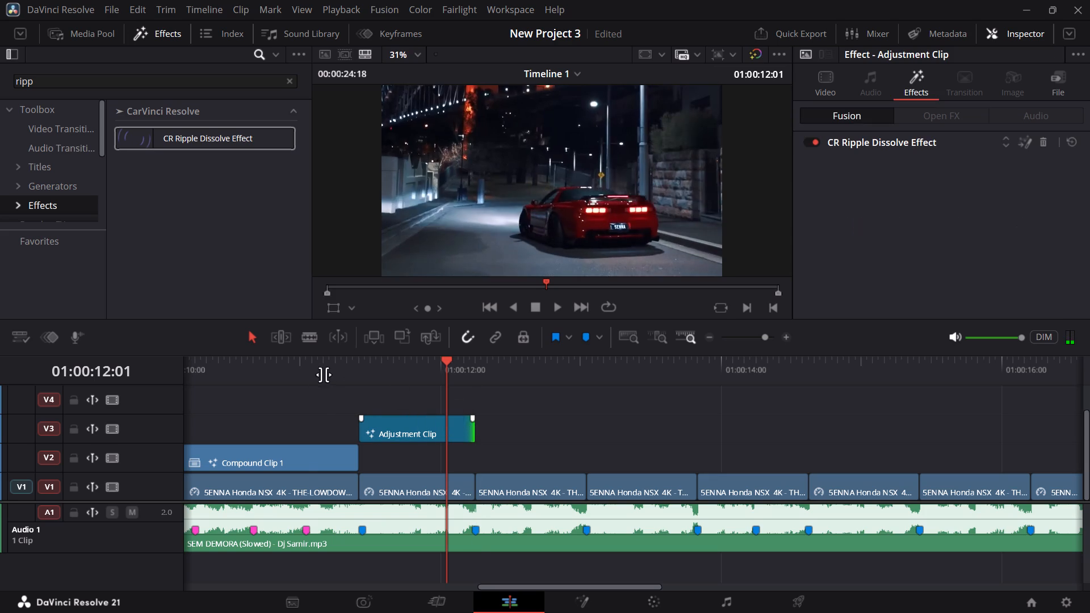
Review the lengthened adjustment clip, replaying the section from before Compound Clip 1 past the following cut several times.
click(308, 377)
key(space)
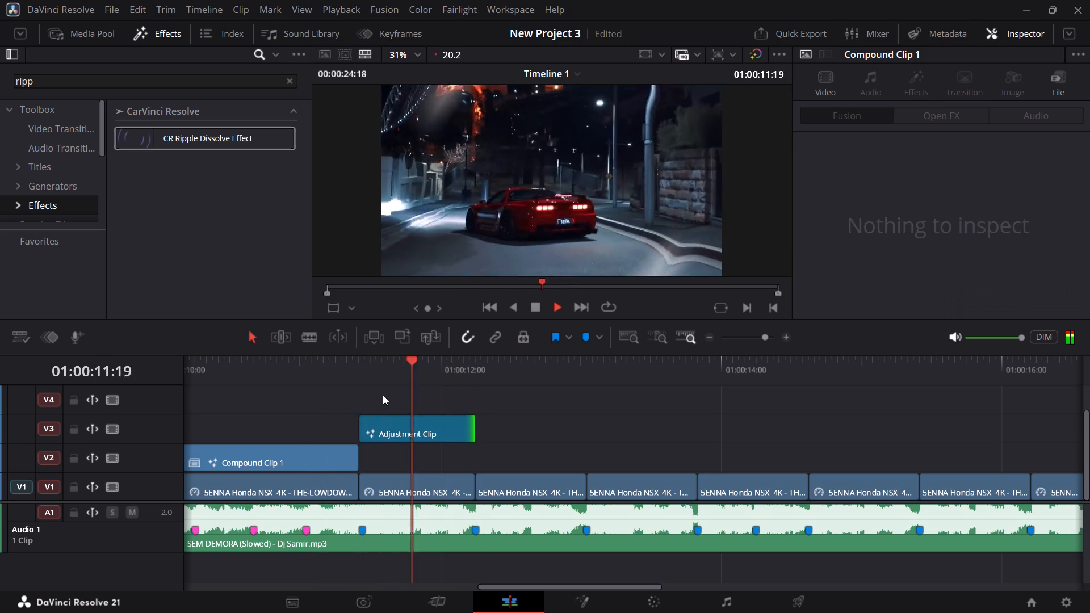
key(space)
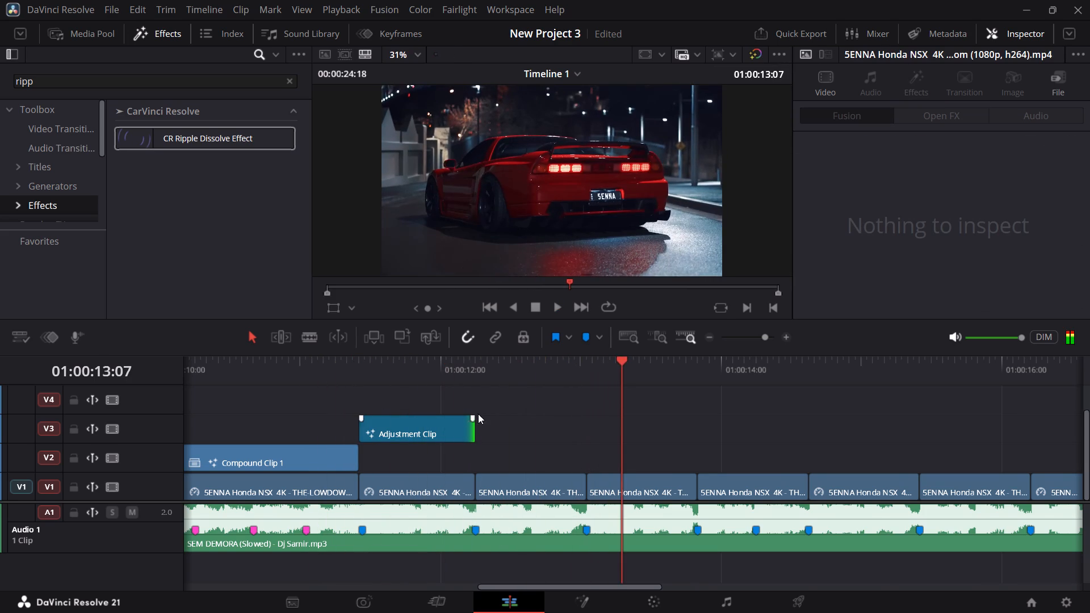
ctrl+scroll(479, 413, up, 3)
click(339, 372)
key(space)
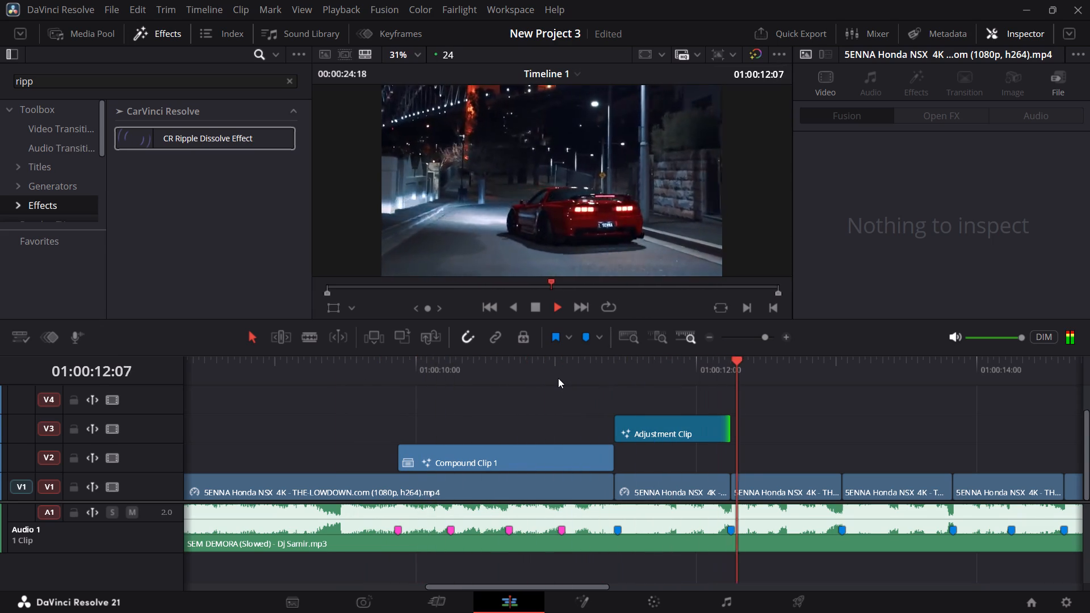
click(365, 358)
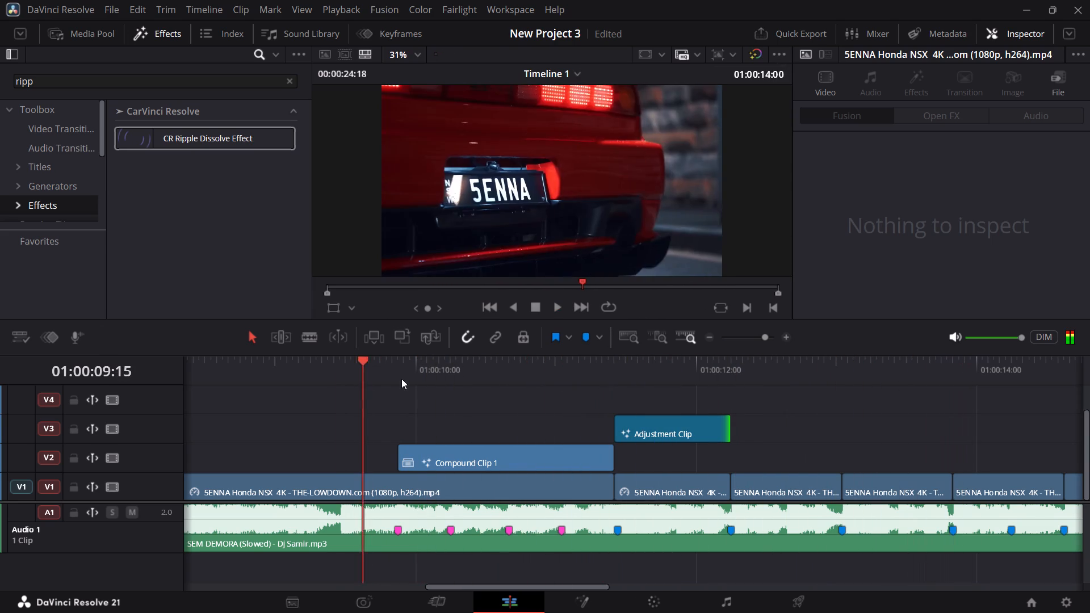
click(448, 381)
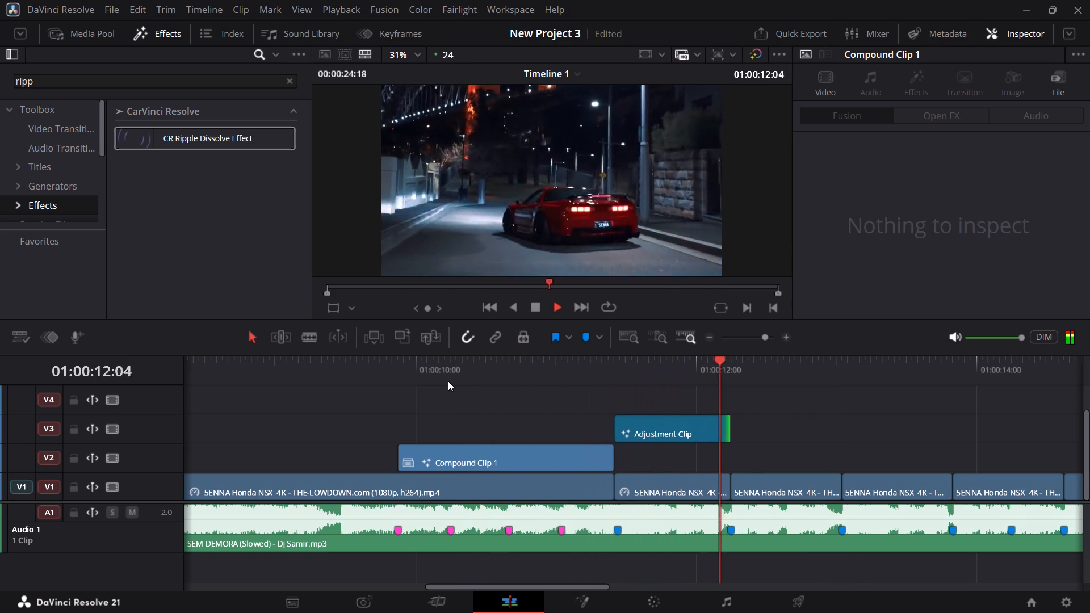
key(space)
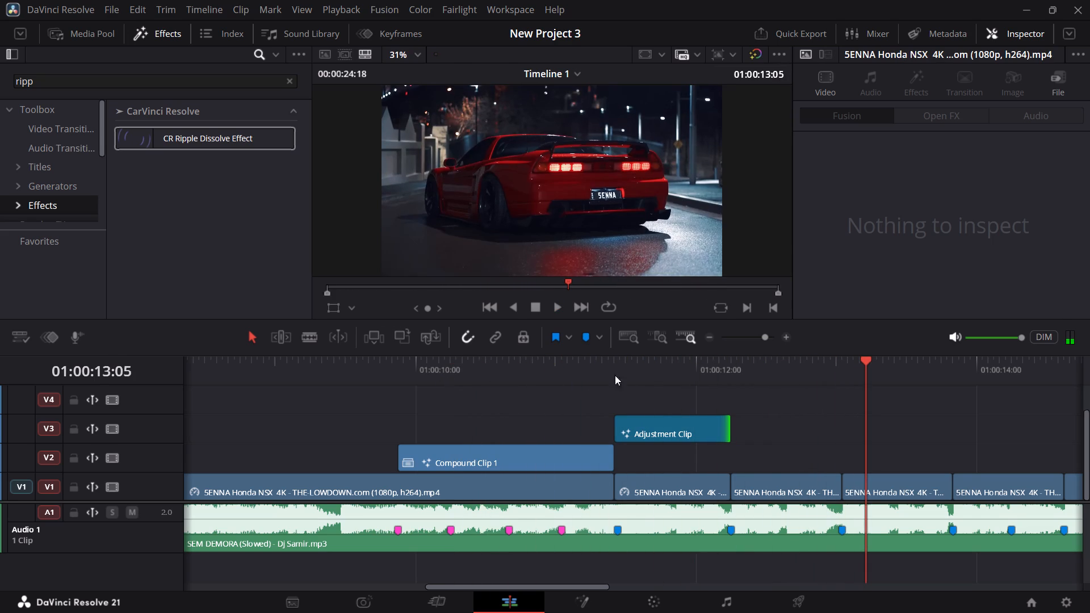
click(391, 378)
key(space)
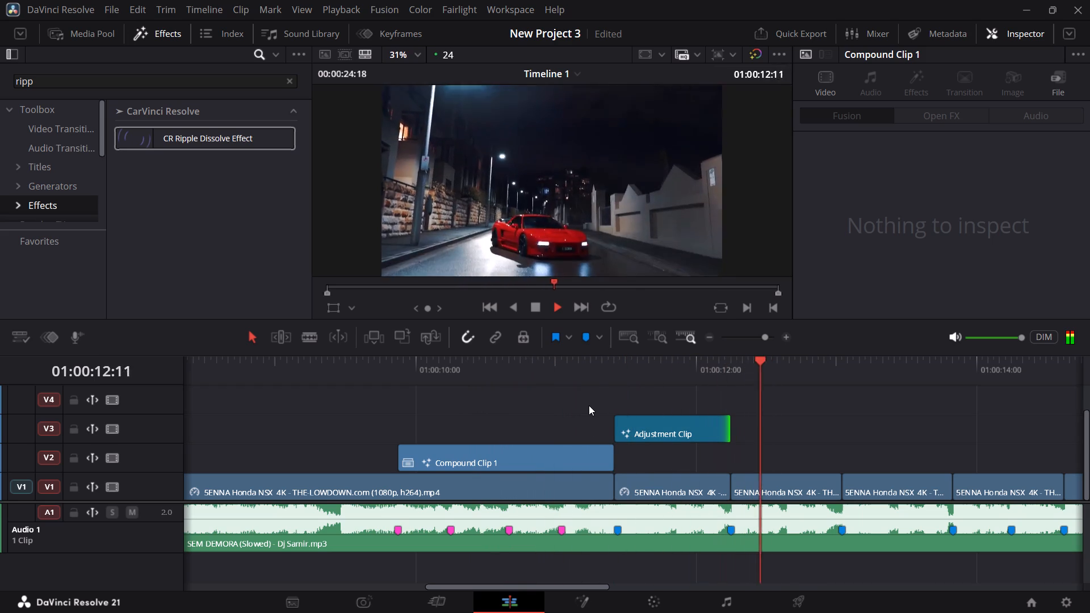
key(space)
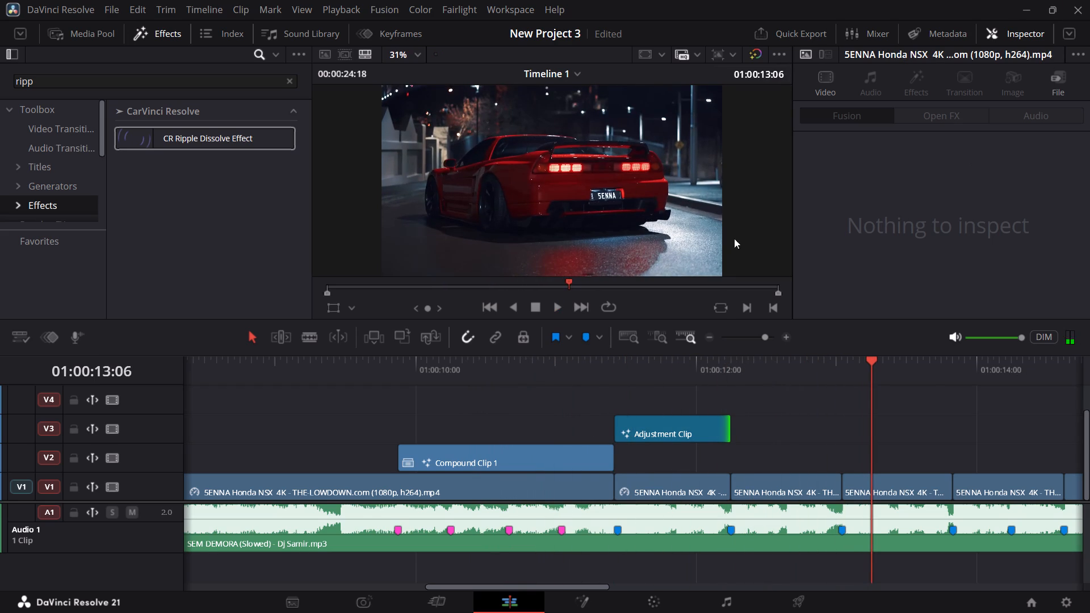
click(1089, 0)
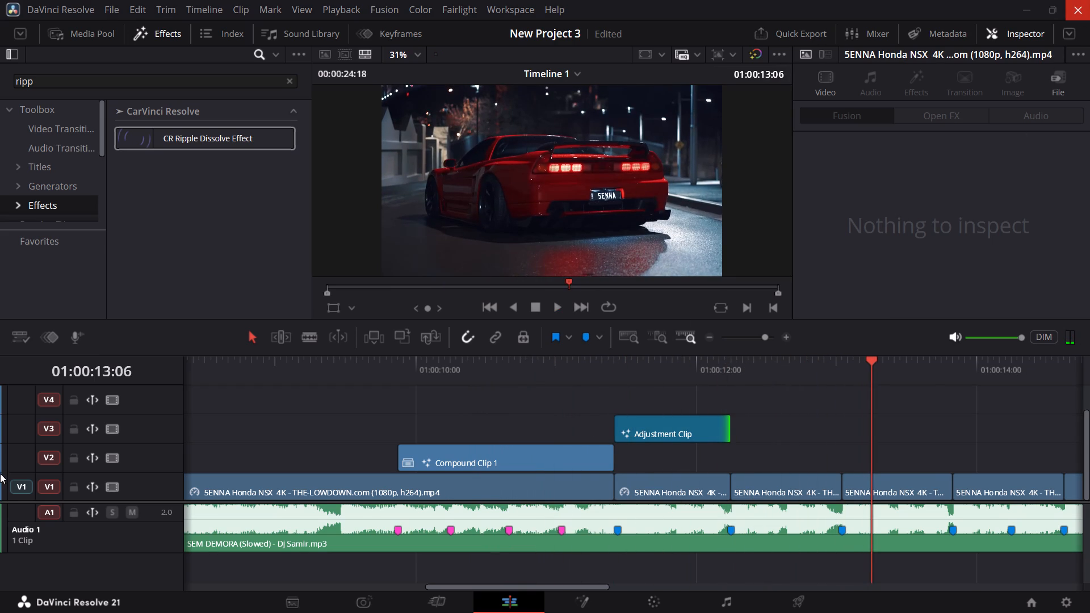